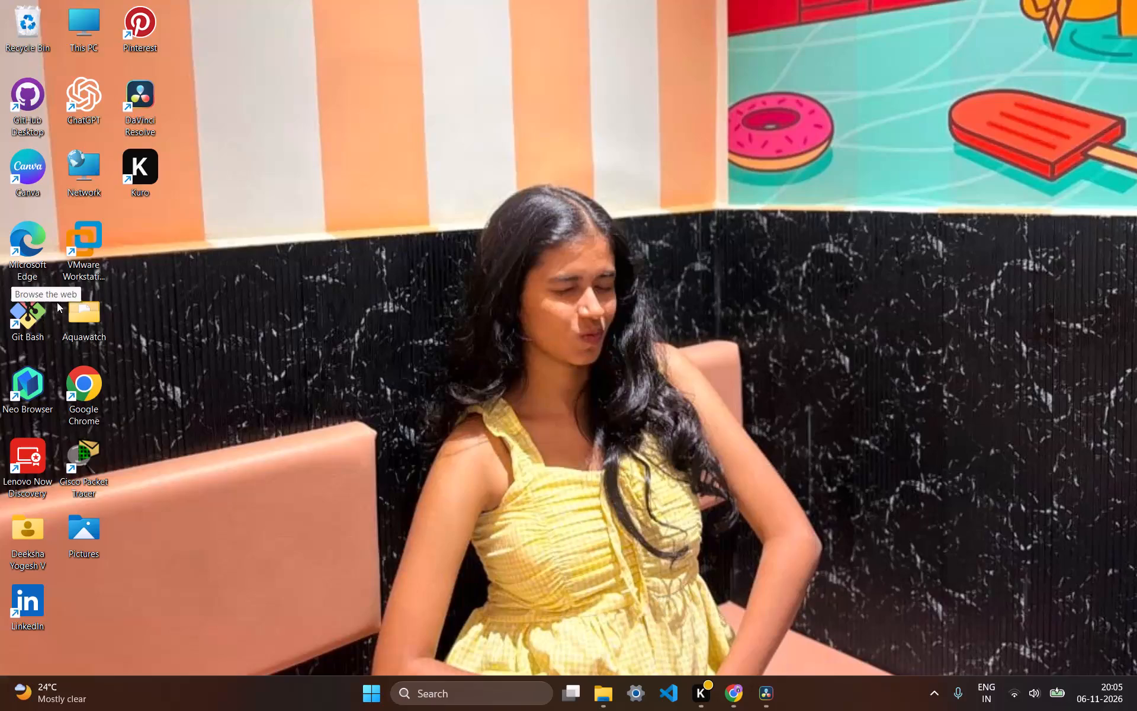
Switch to DaVinci Resolve and create a new project named r1.
{"action": "left_click", "coordinate": [778, 699]}
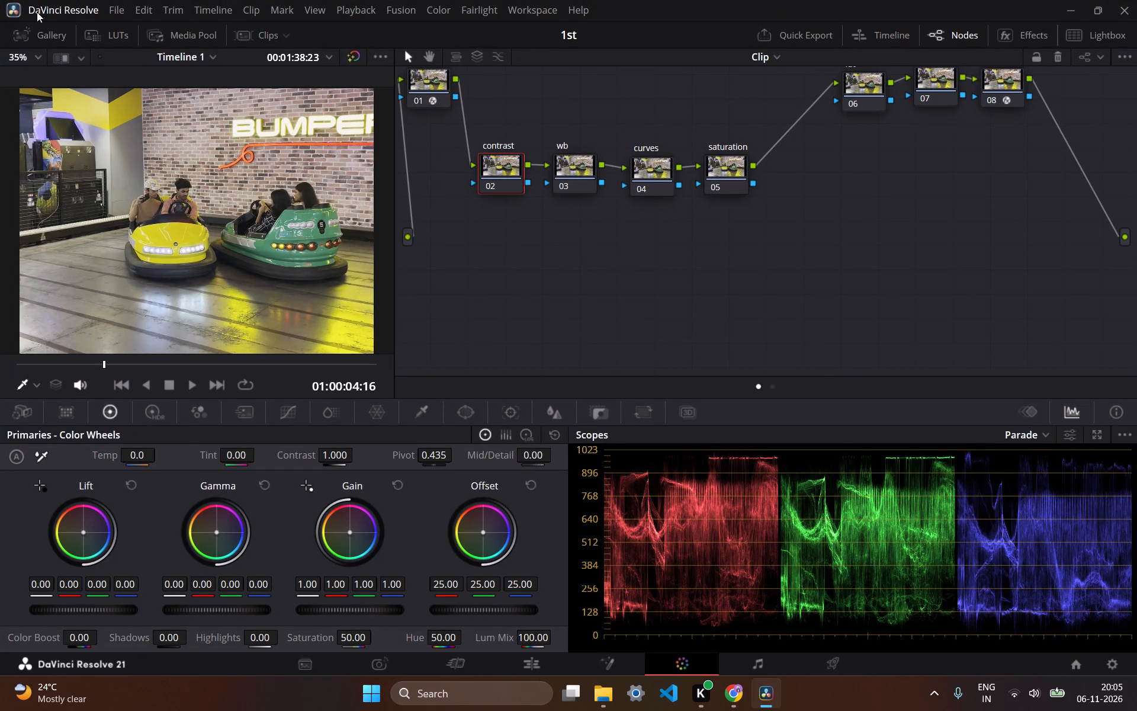
{"action": "left_click", "coordinate": [40, 6]}
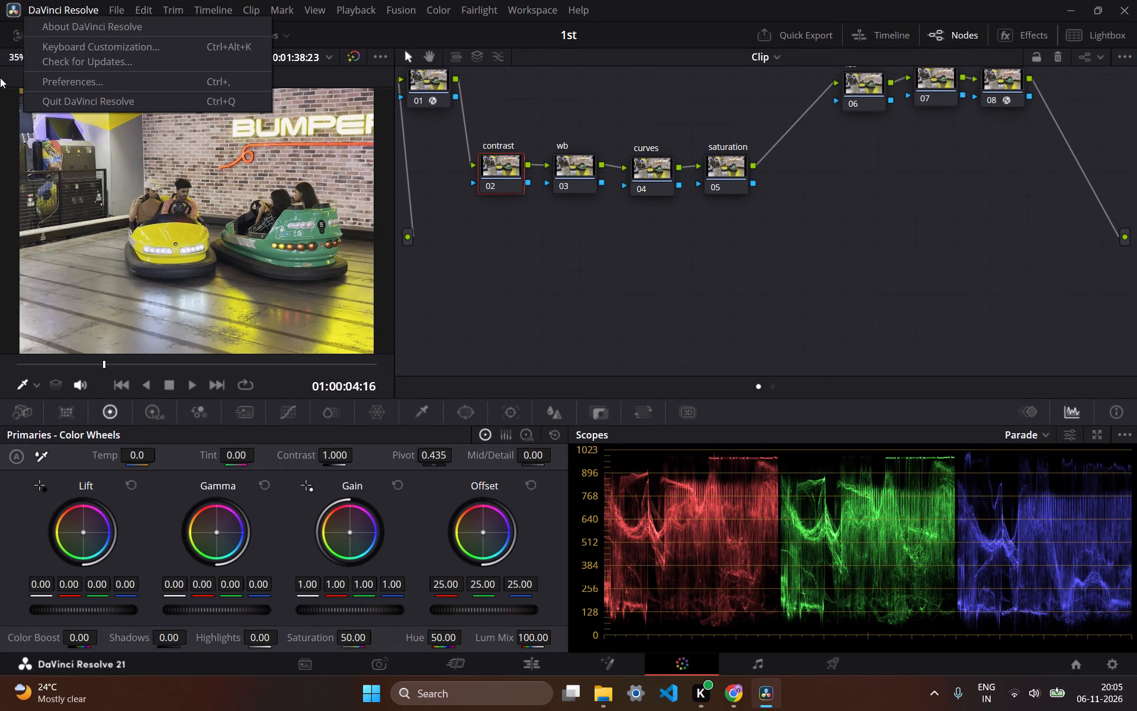
{"action": "left_click", "coordinate": [126, 23]}
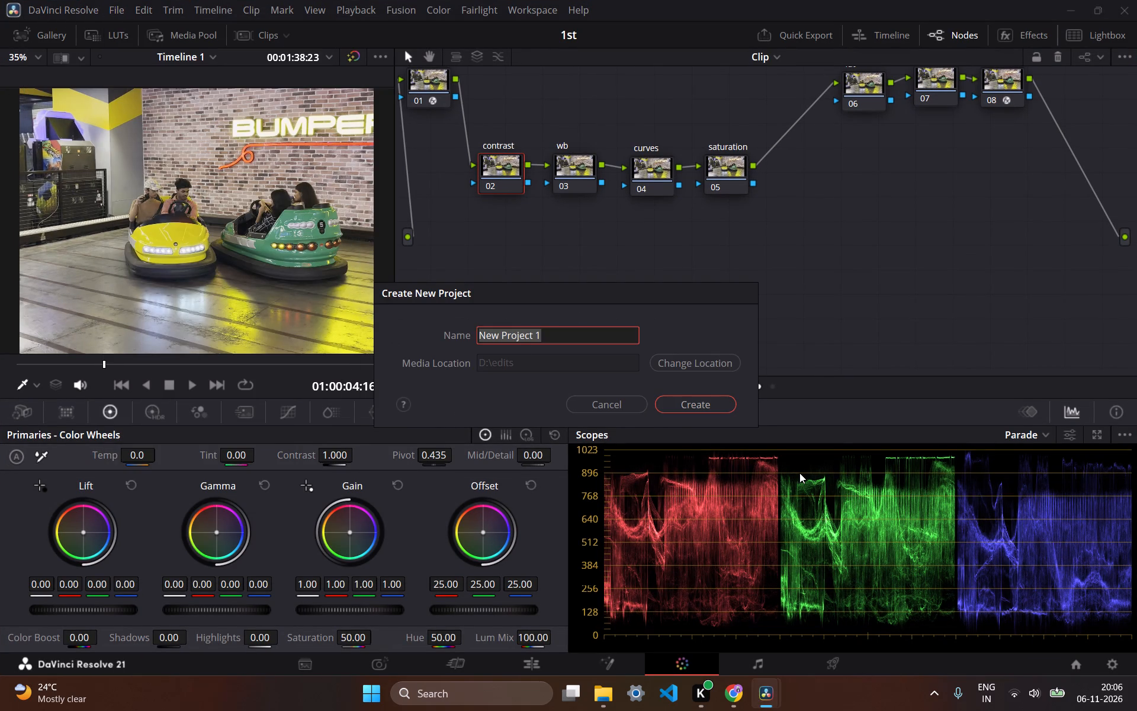
{"action": "key", "text": "BackSpace"}
{"action": "type", "text": "r1"}
{"action": "key", "text": "Return"}
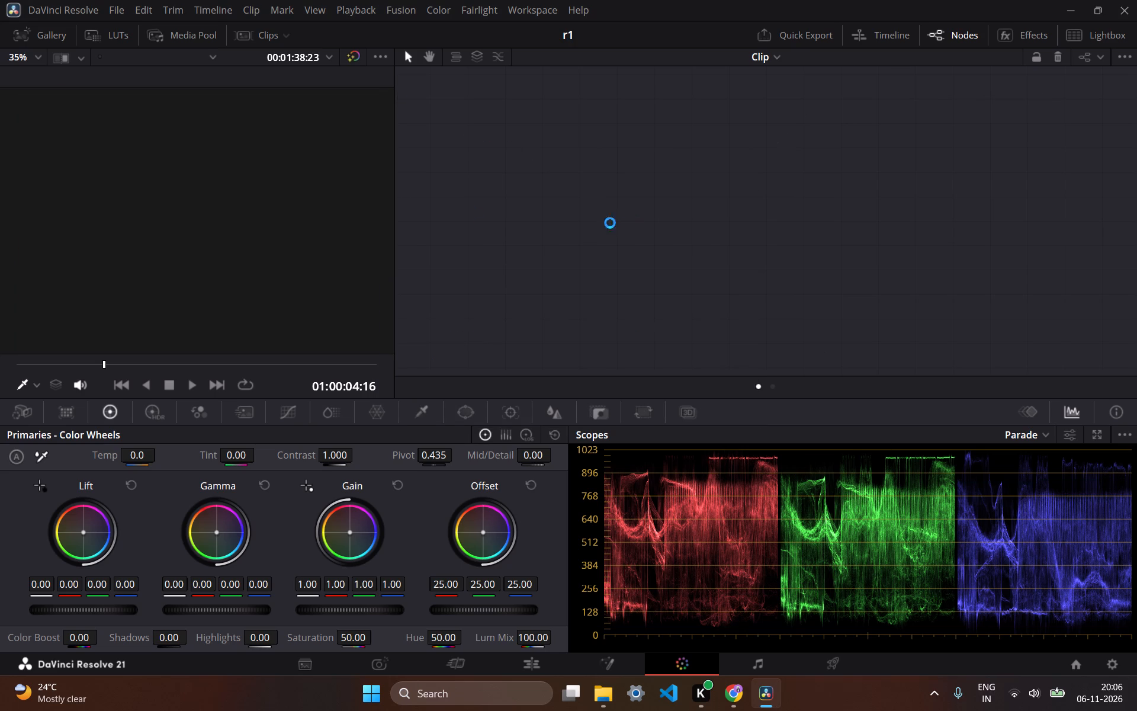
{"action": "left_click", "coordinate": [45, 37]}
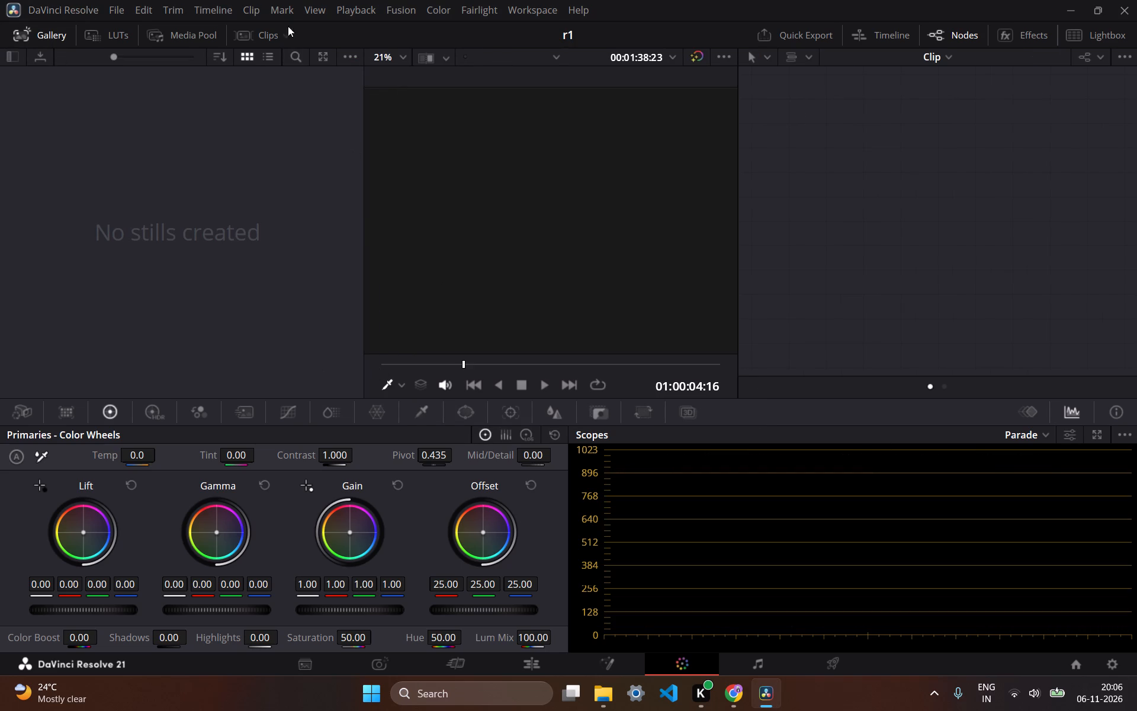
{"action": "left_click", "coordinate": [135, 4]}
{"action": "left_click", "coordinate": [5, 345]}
Switch the r1 project from the Color page to the Cut page.
{"action": "left_click", "coordinate": [362, 662]}
{"action": "left_click", "coordinate": [310, 656]}
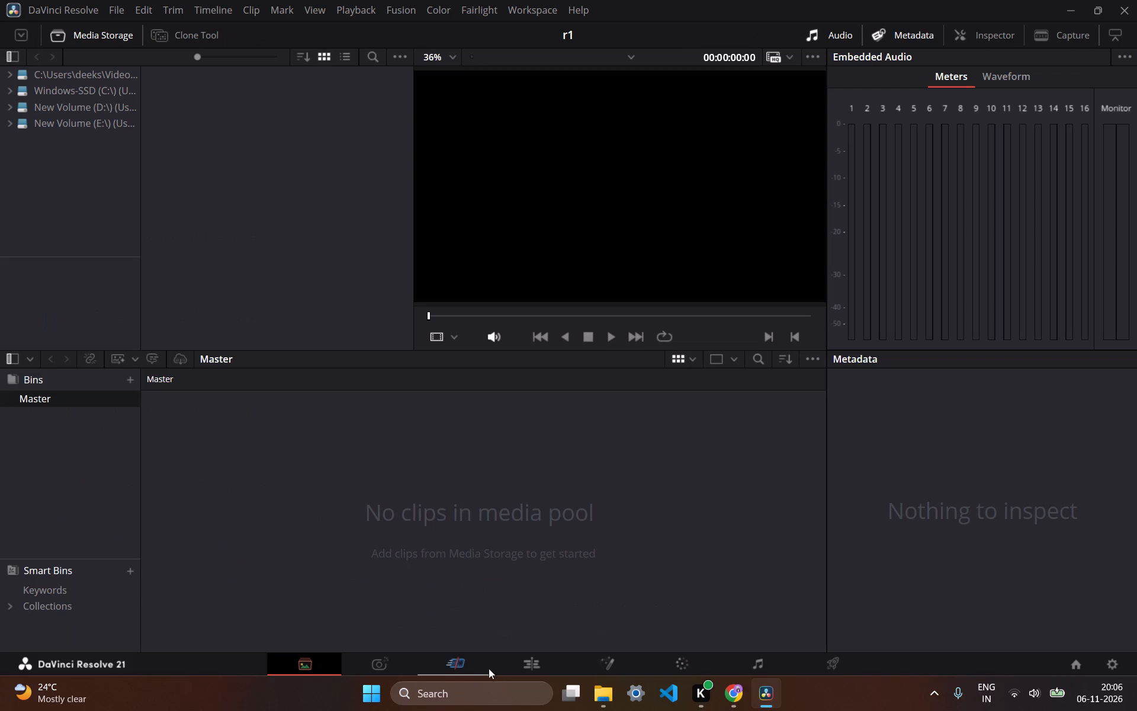
{"action": "left_click", "coordinate": [464, 664]}
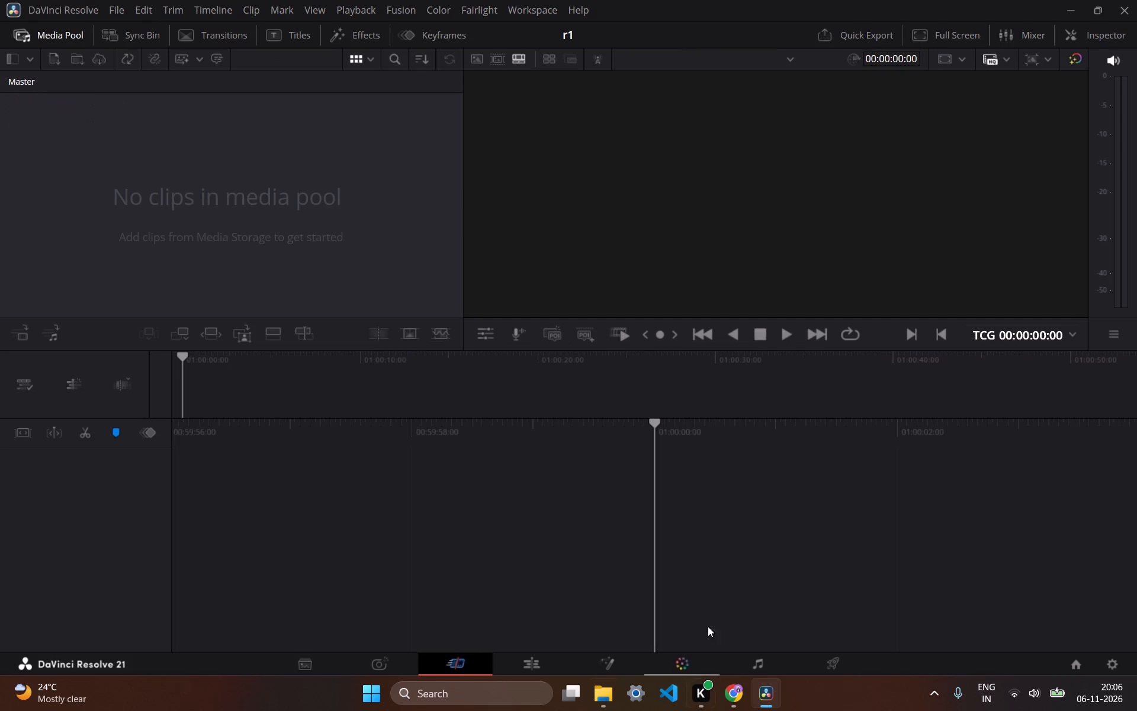
Switch to File Explorer and look through the Downloads folder, including the winlibs archive.
{"action": "left_click", "coordinate": [605, 695]}
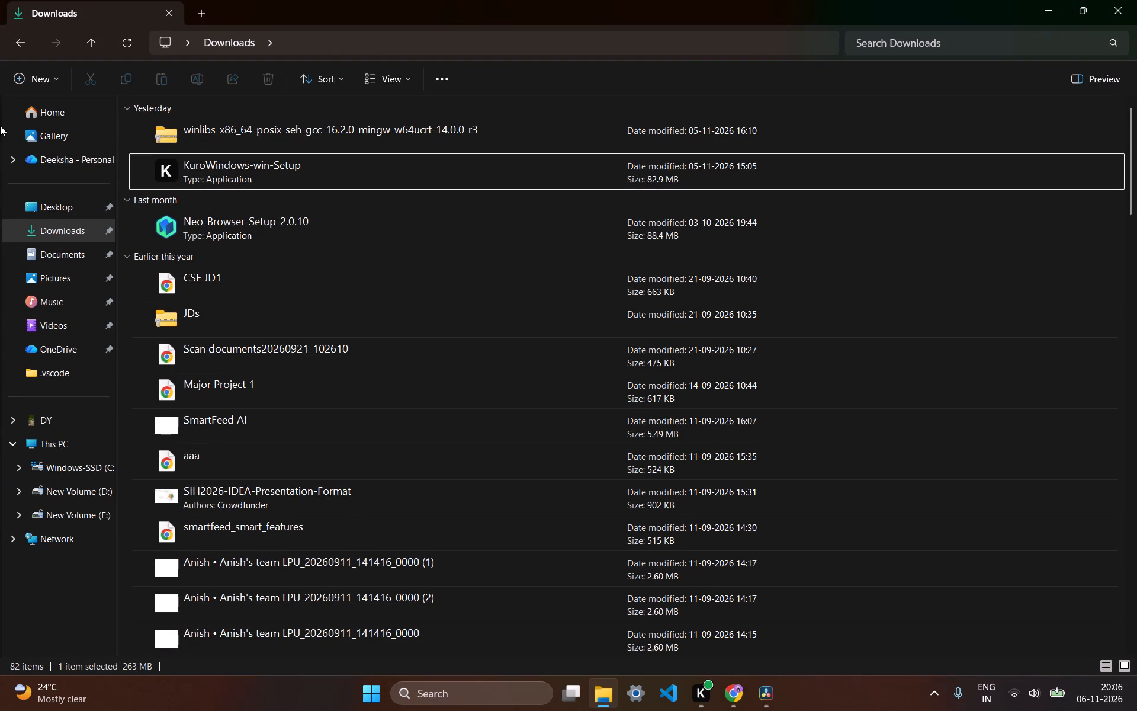
{"action": "double_click", "coordinate": [208, 144]}
{"action": "left_click", "coordinate": [208, 144]}
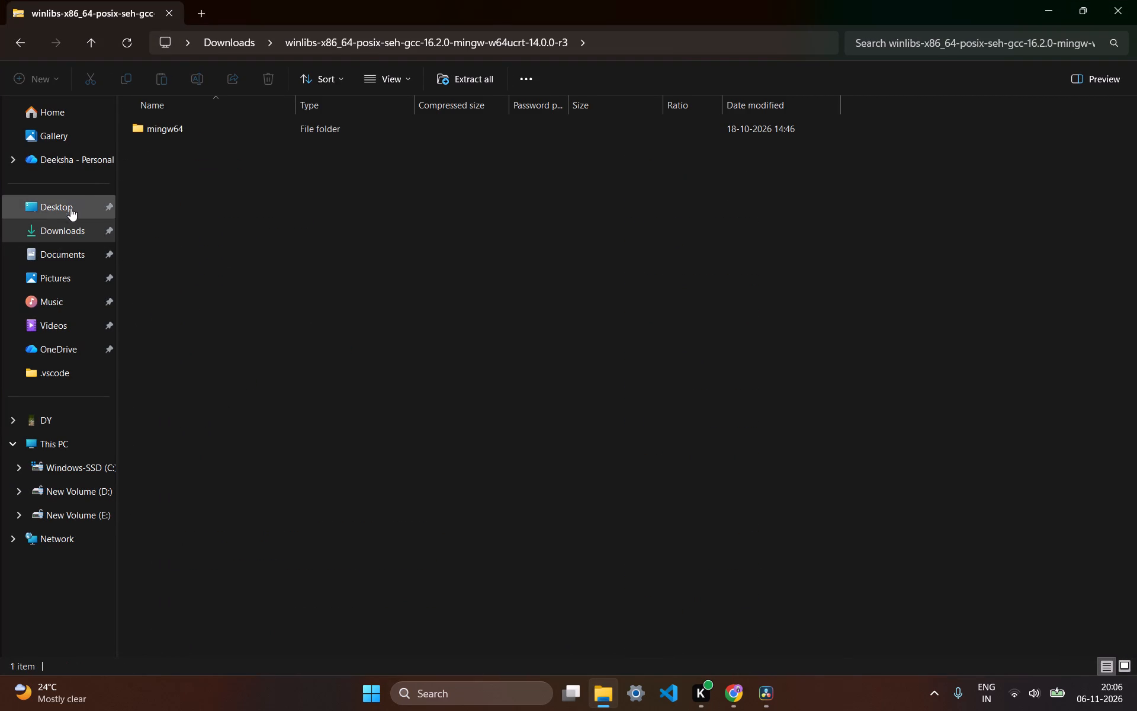
{"action": "left_click", "coordinate": [62, 222]}
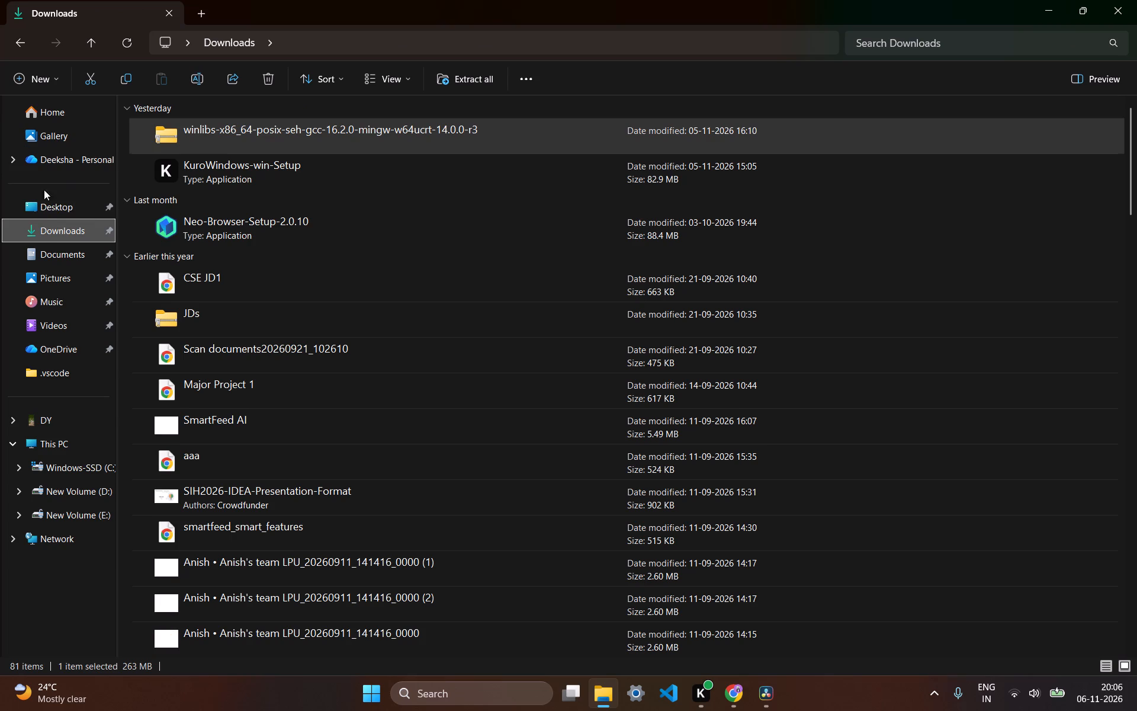
Switch to Google Chrome.
{"action": "left_click", "coordinate": [722, 704]}
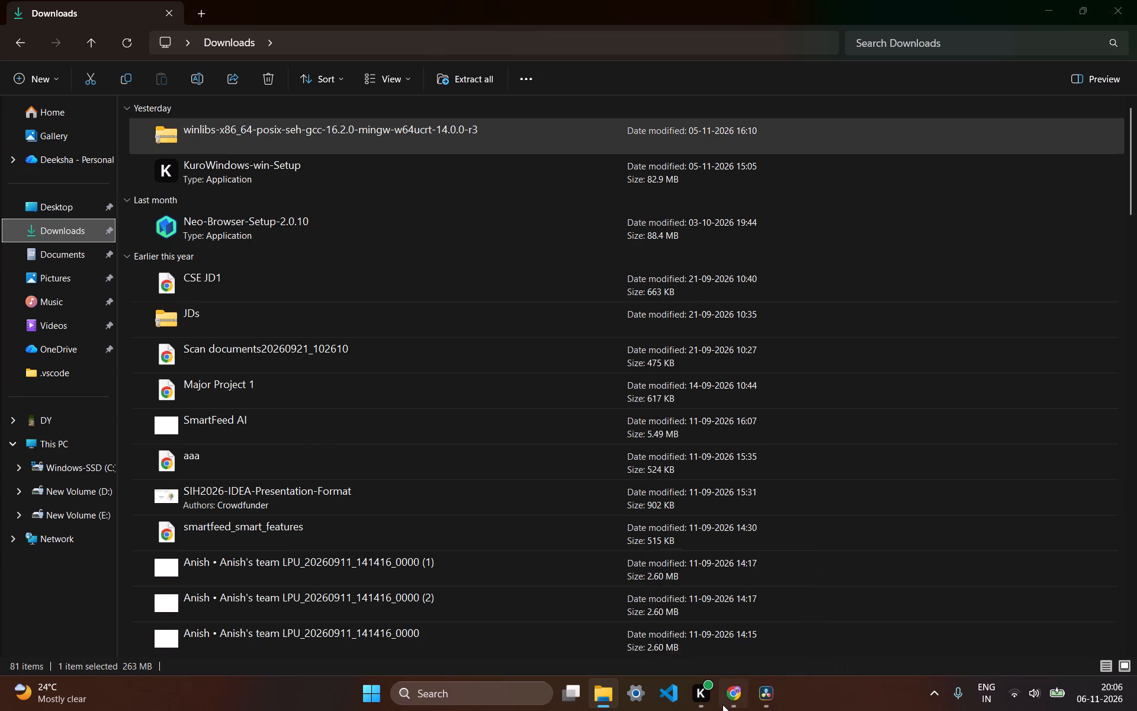
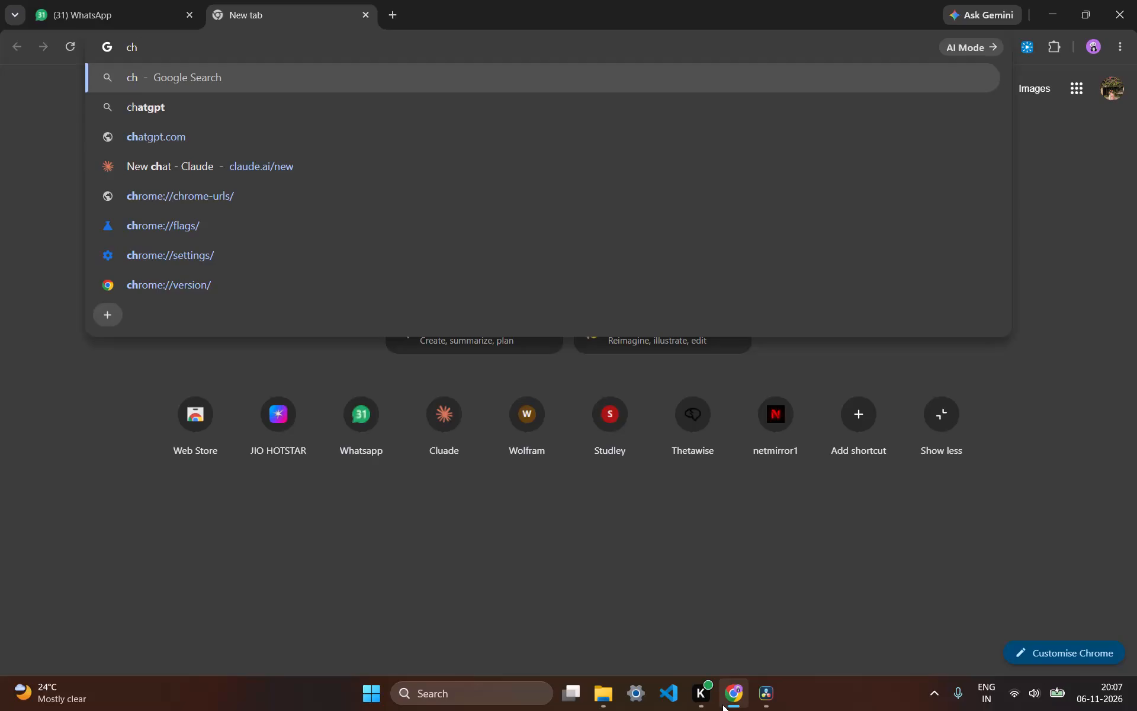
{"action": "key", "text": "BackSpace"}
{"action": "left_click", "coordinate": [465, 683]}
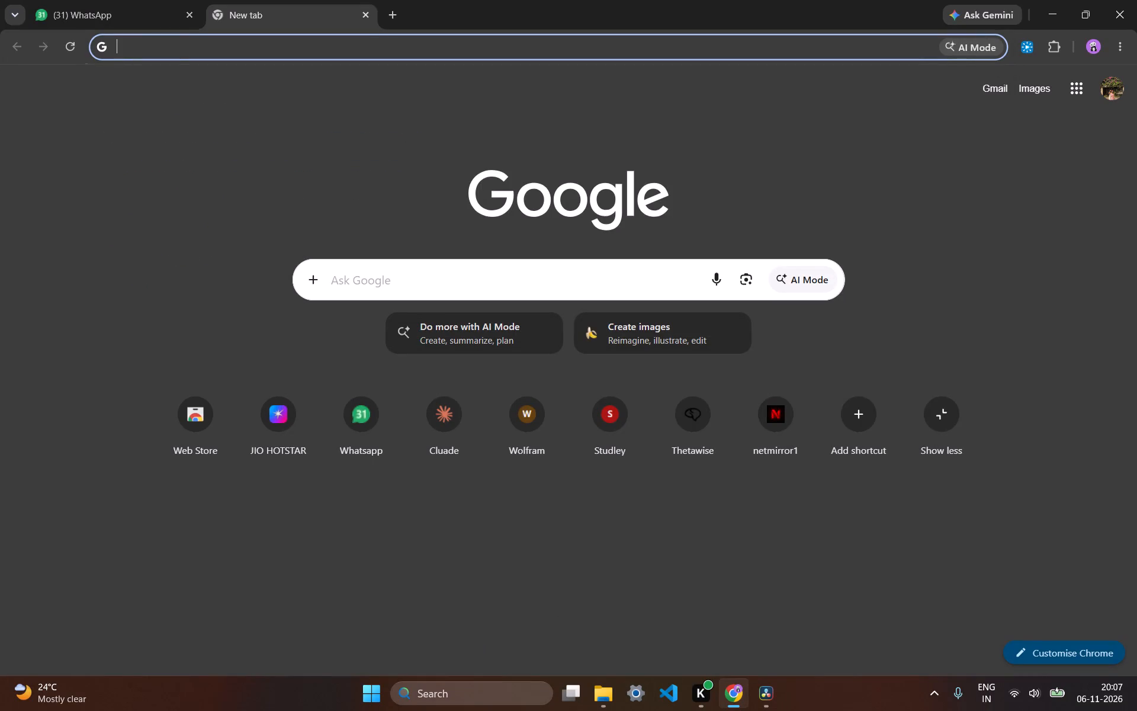
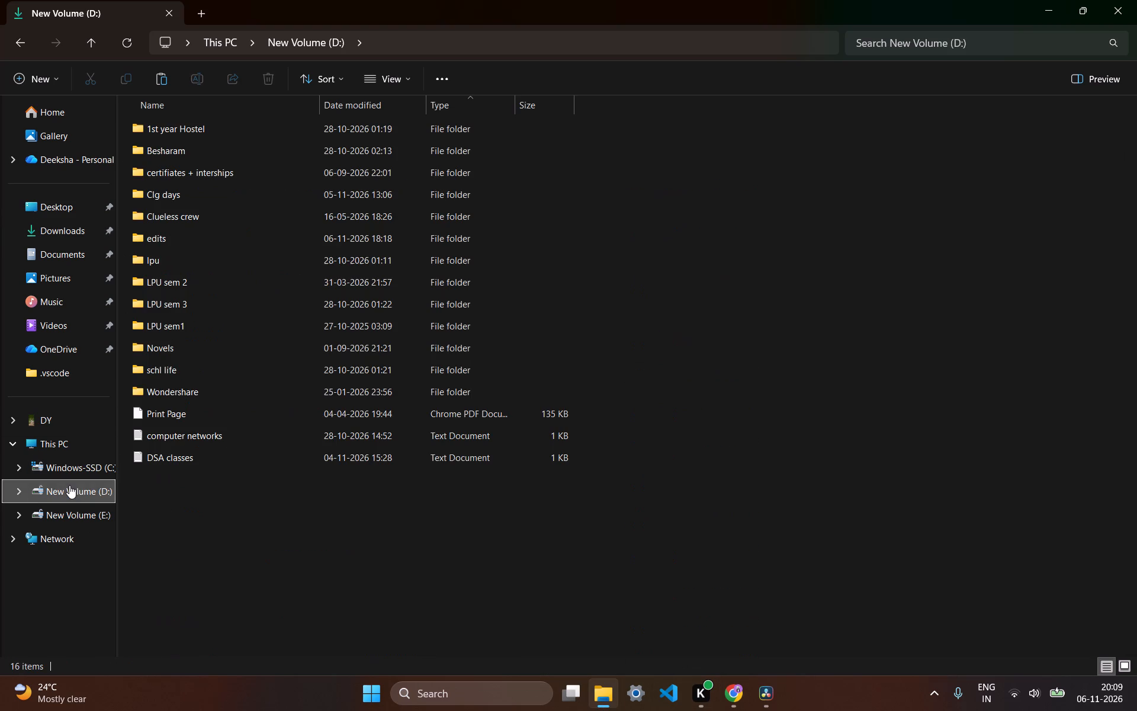
{"action": "key", "text": "ctrl+v"}
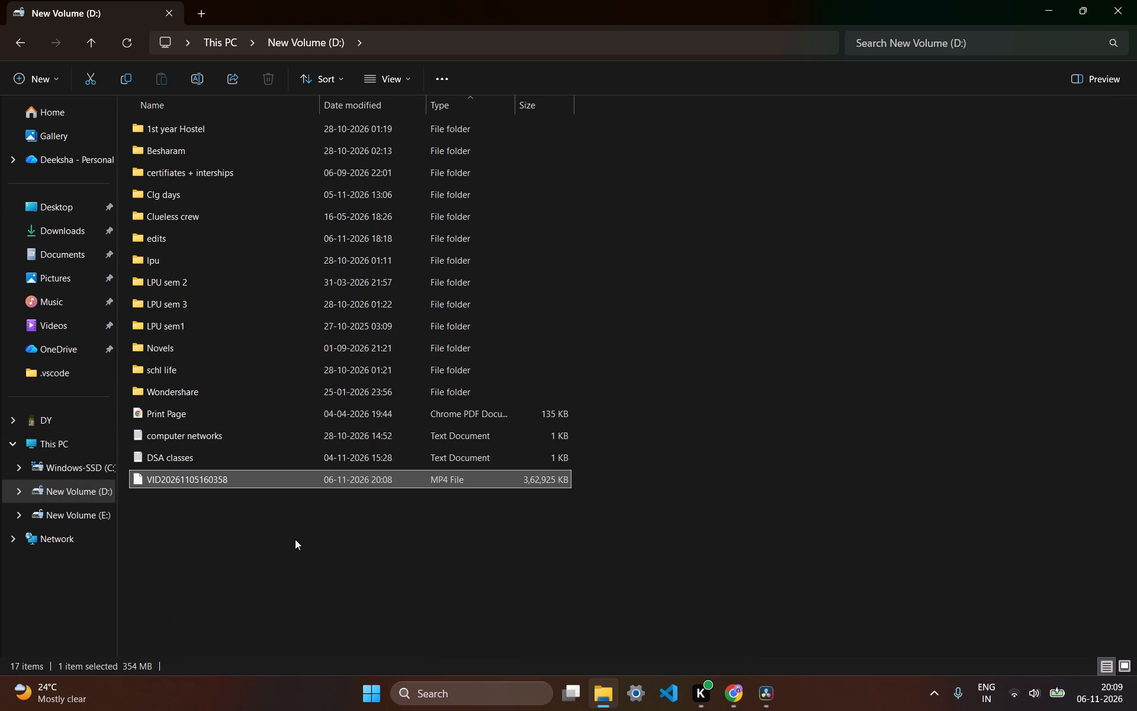
{"action": "left_click", "coordinate": [295, 539]}
{"action": "left_click", "coordinate": [295, 539]}
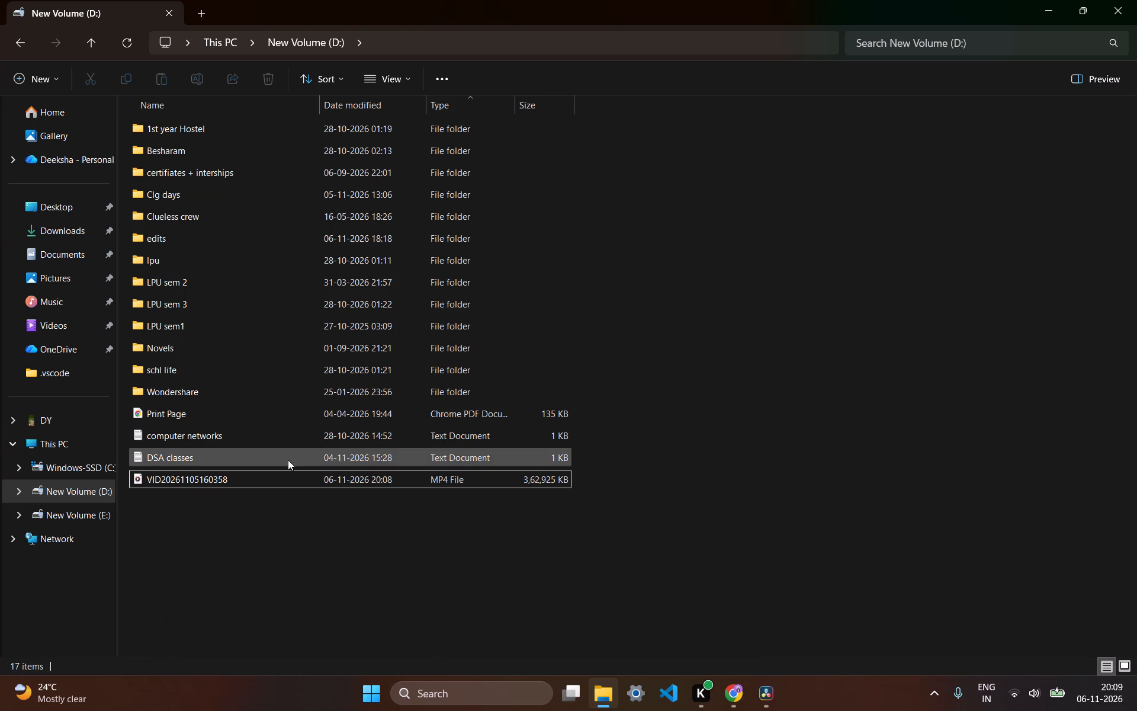
{"action": "left_click", "coordinate": [306, 555]}
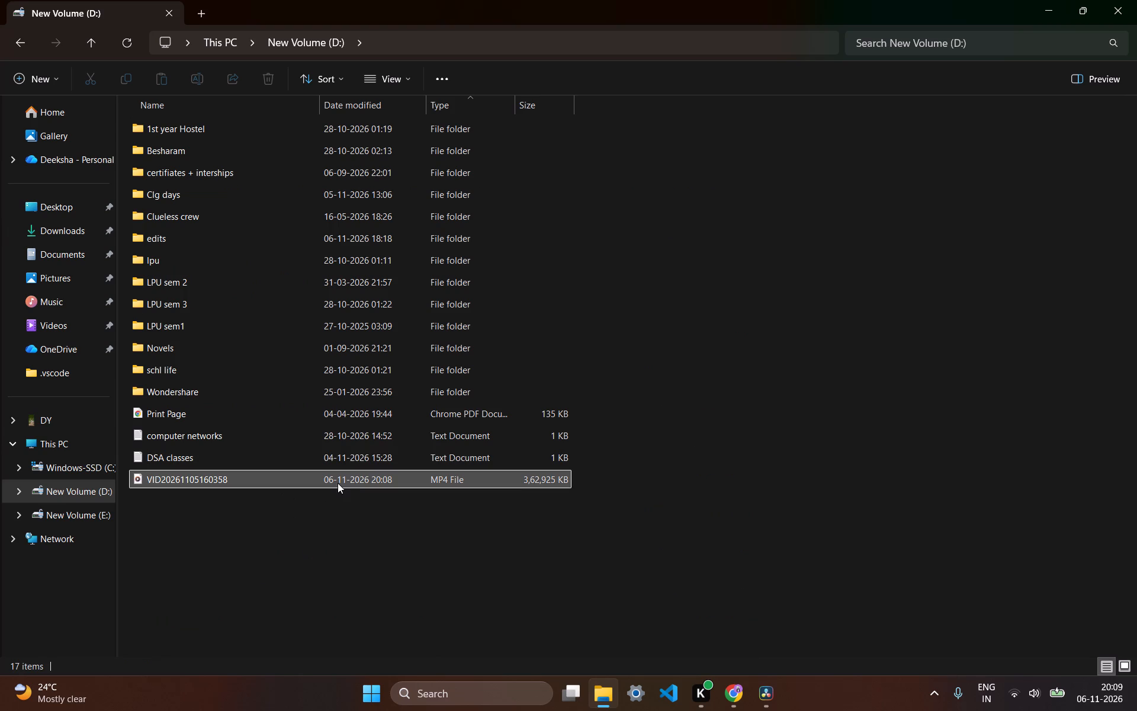
{"action": "left_click", "coordinate": [338, 483]}
{"action": "left_click_drag", "start_coordinate": [338, 483], "coordinate": [518, 497]}
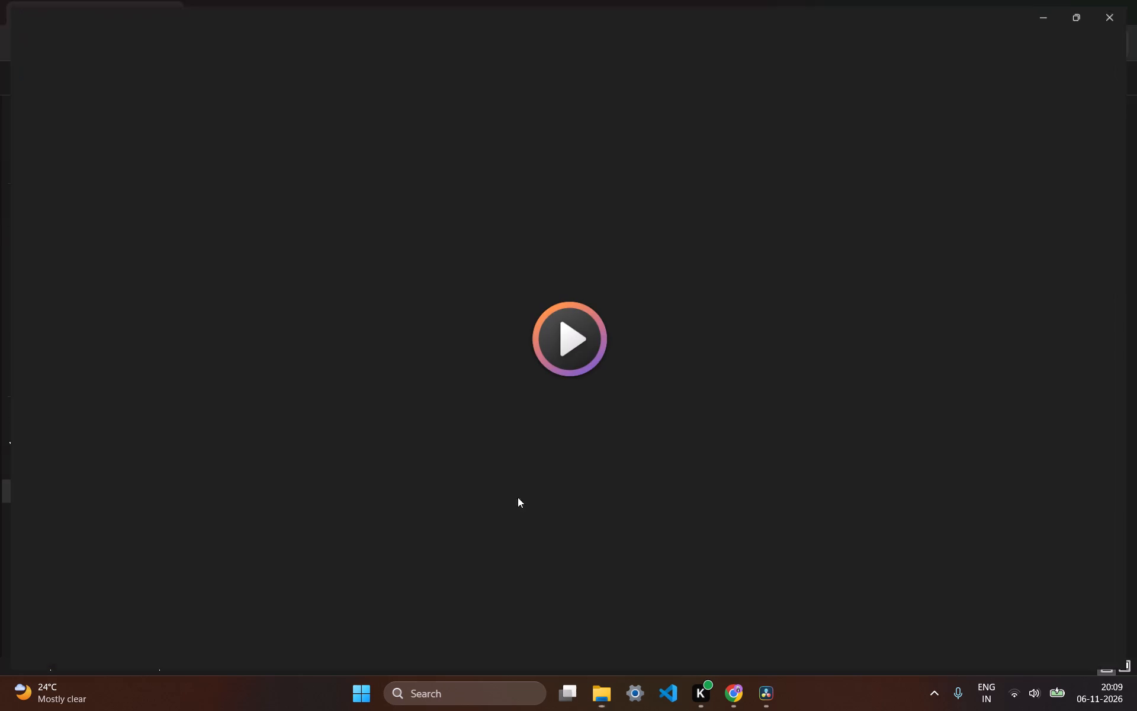
{"action": "left_click_drag", "start_coordinate": [518, 497], "coordinate": [425, 438]}
{"action": "left_click", "coordinate": [1126, 0]}
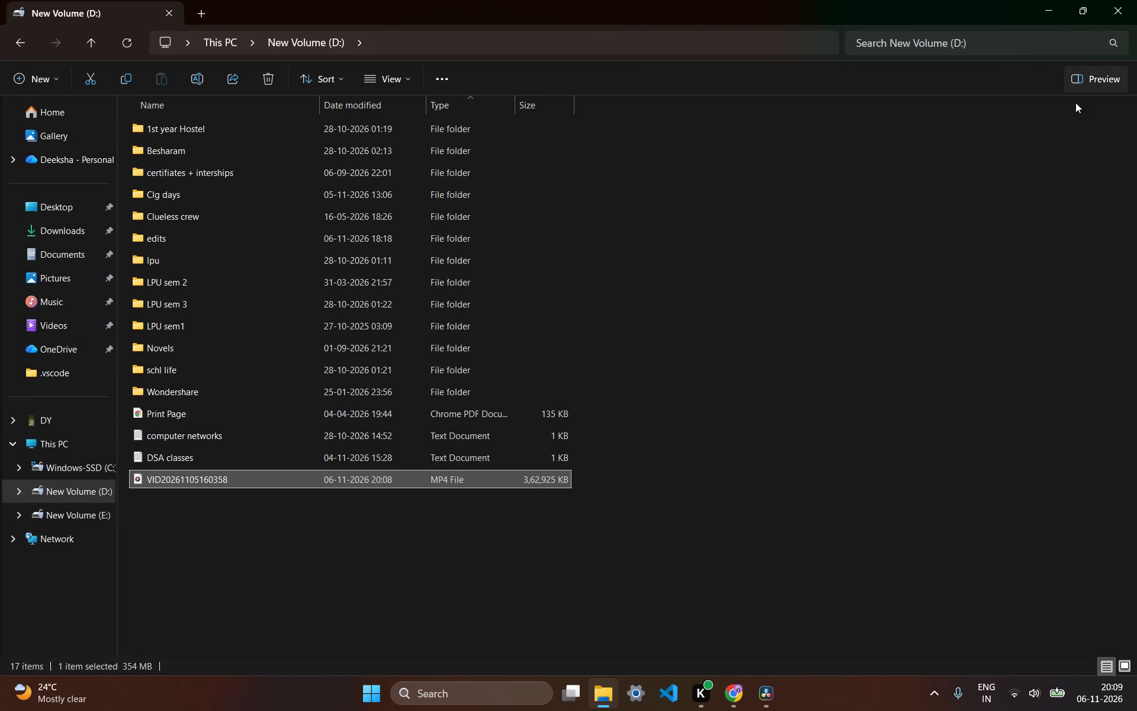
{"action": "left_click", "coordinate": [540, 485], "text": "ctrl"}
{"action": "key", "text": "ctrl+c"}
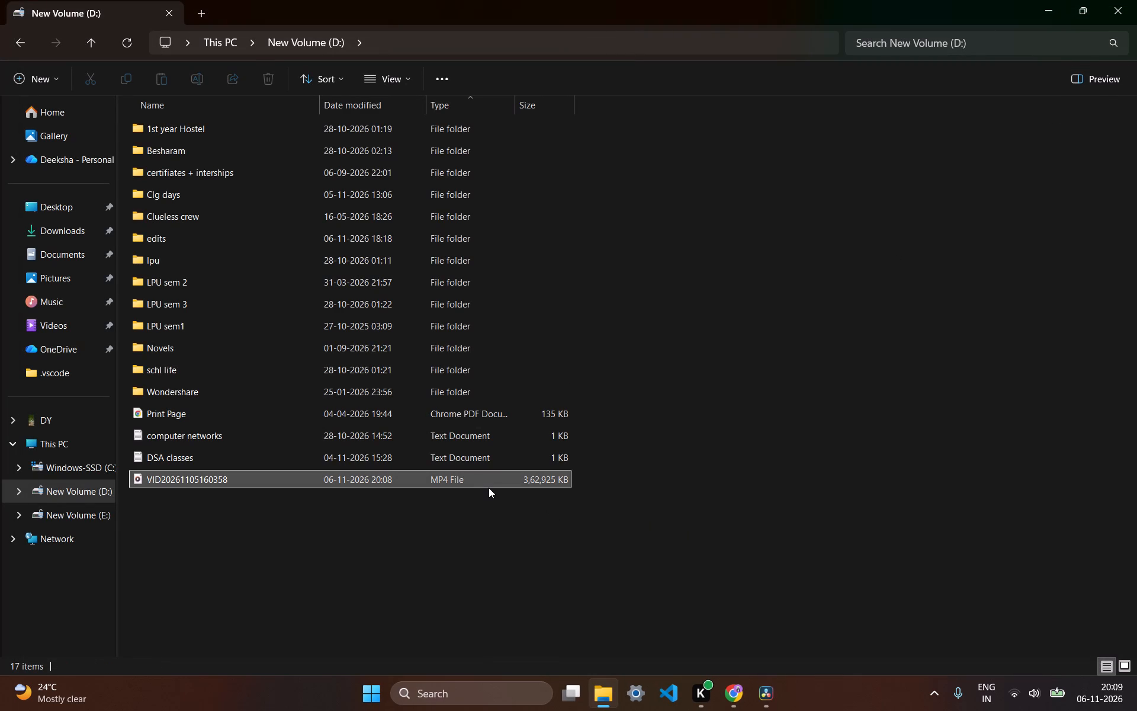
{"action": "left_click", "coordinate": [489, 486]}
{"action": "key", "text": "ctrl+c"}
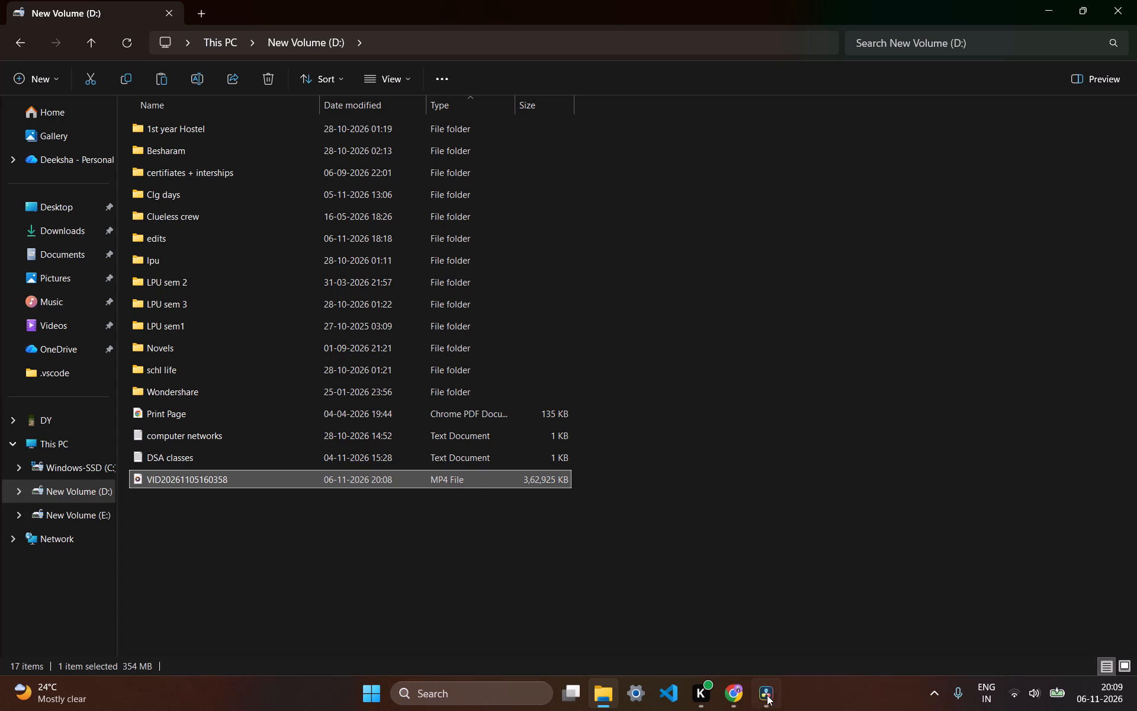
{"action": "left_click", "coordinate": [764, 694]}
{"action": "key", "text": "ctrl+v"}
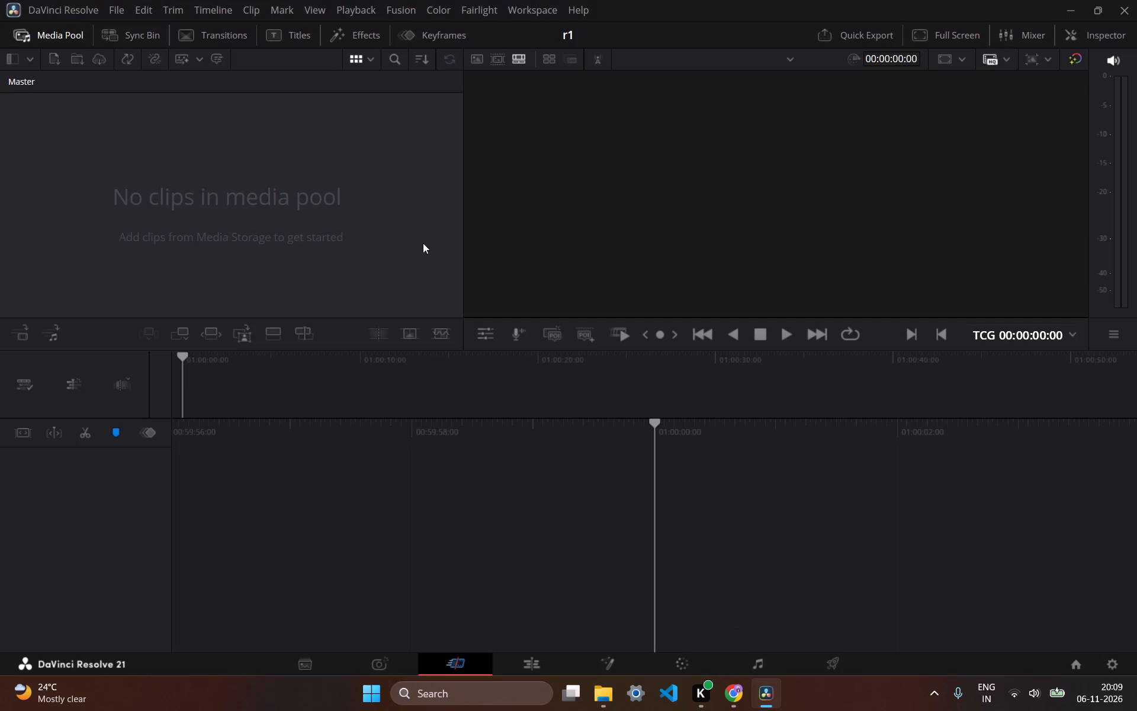
{"action": "left_click", "coordinate": [605, 684]}
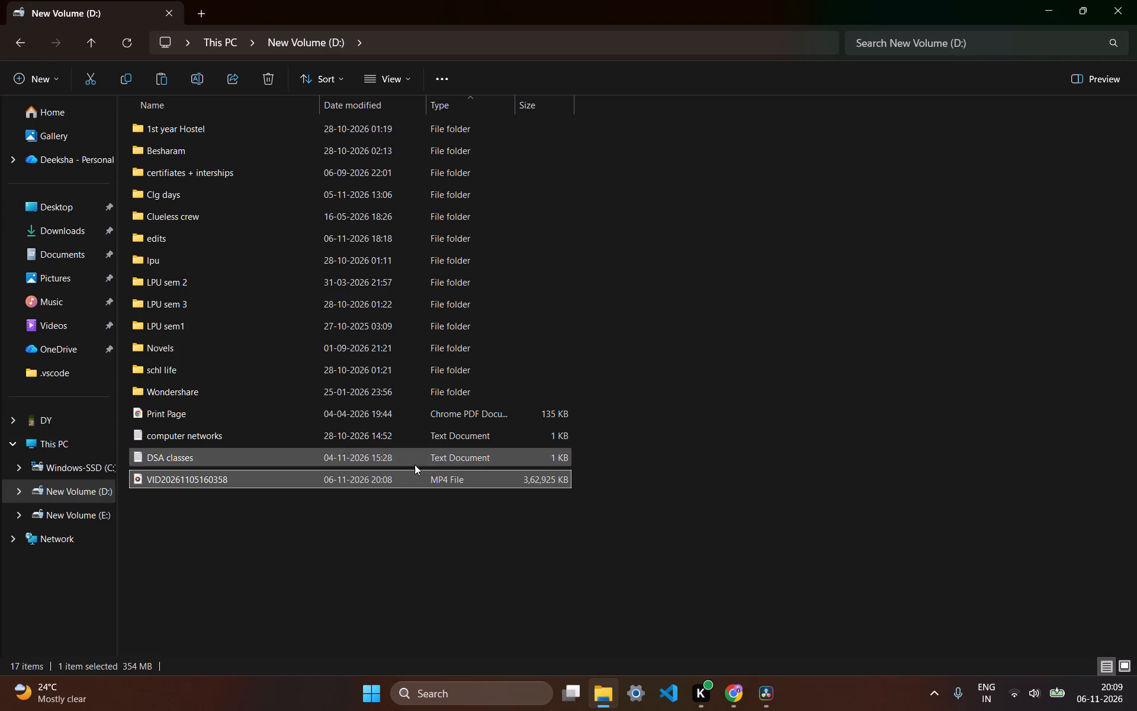
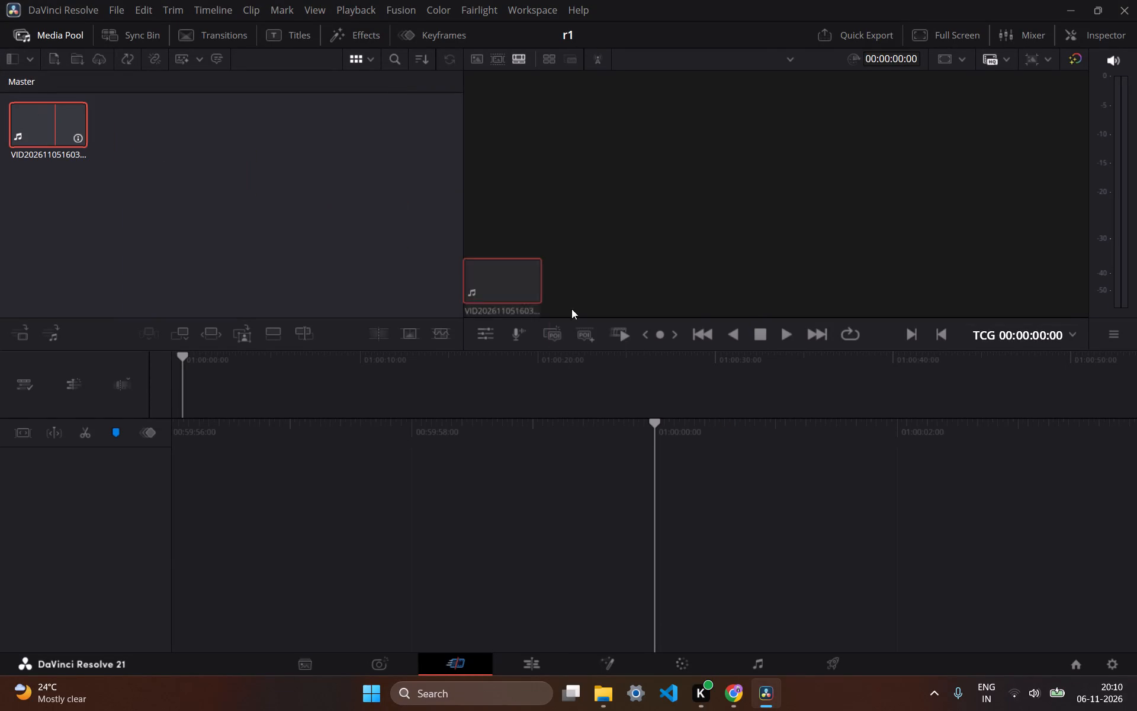
{"action": "left_click_drag", "start_coordinate": [571, 309], "coordinate": [746, 451]}
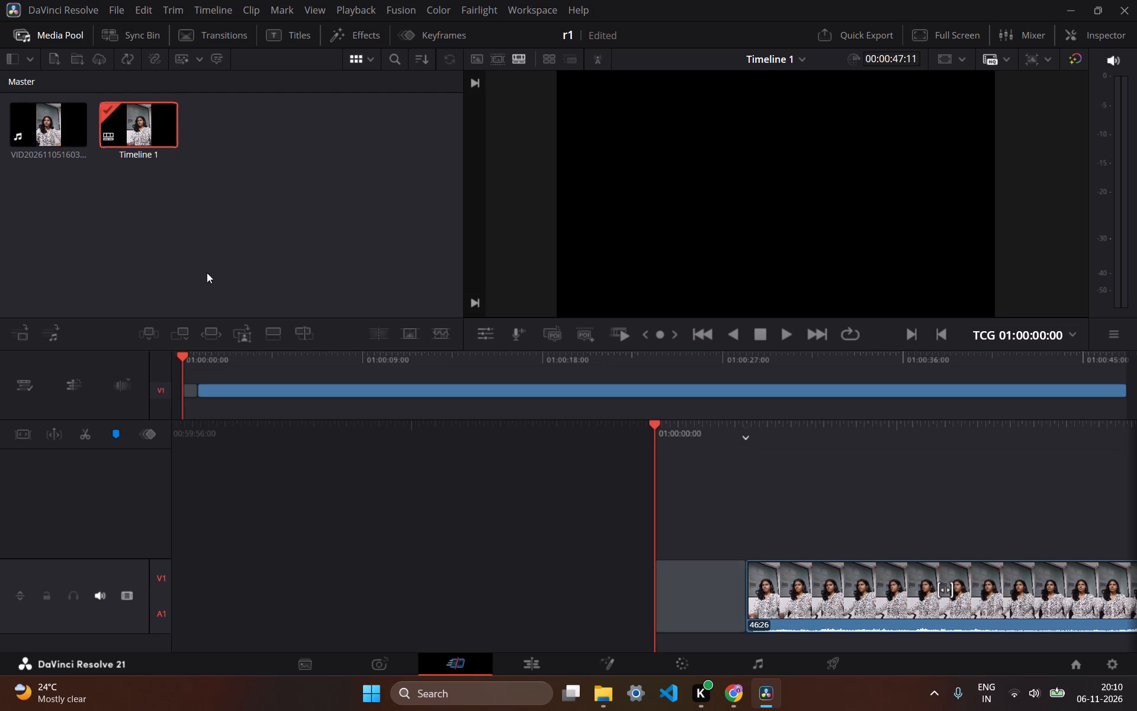
Delete the empty gap in front of the video clip so the clip starts at 01:00:00:00.
{"action": "left_click", "coordinate": [729, 575]}
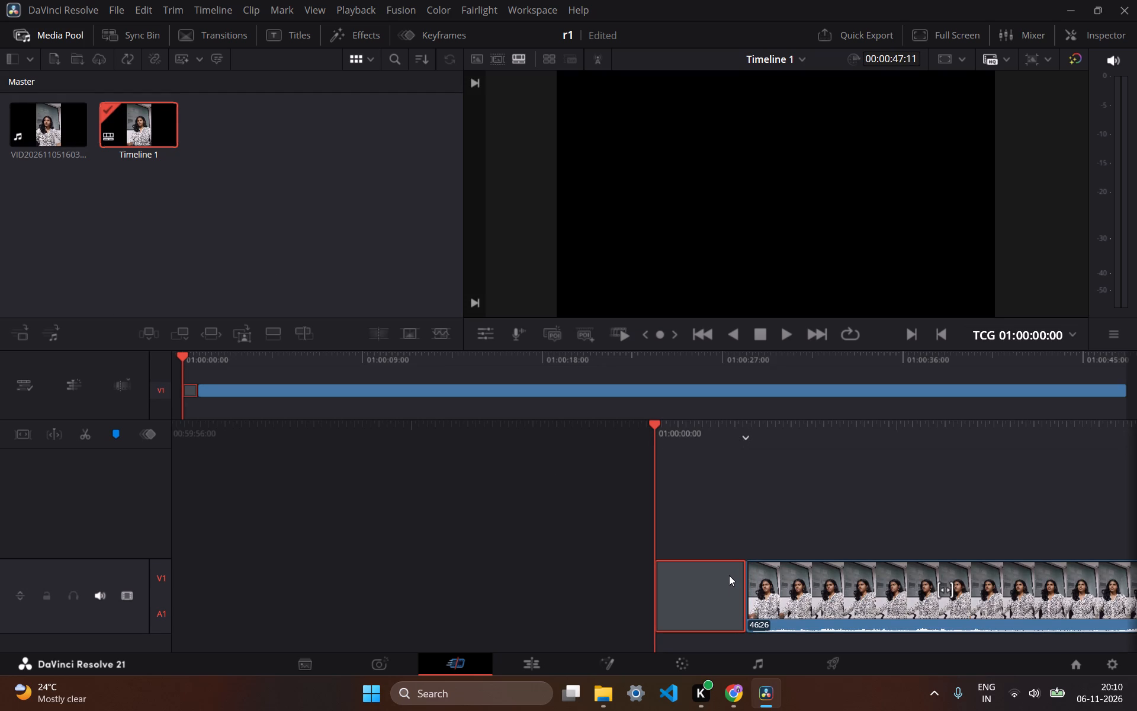
{"action": "key", "text": "Delete"}
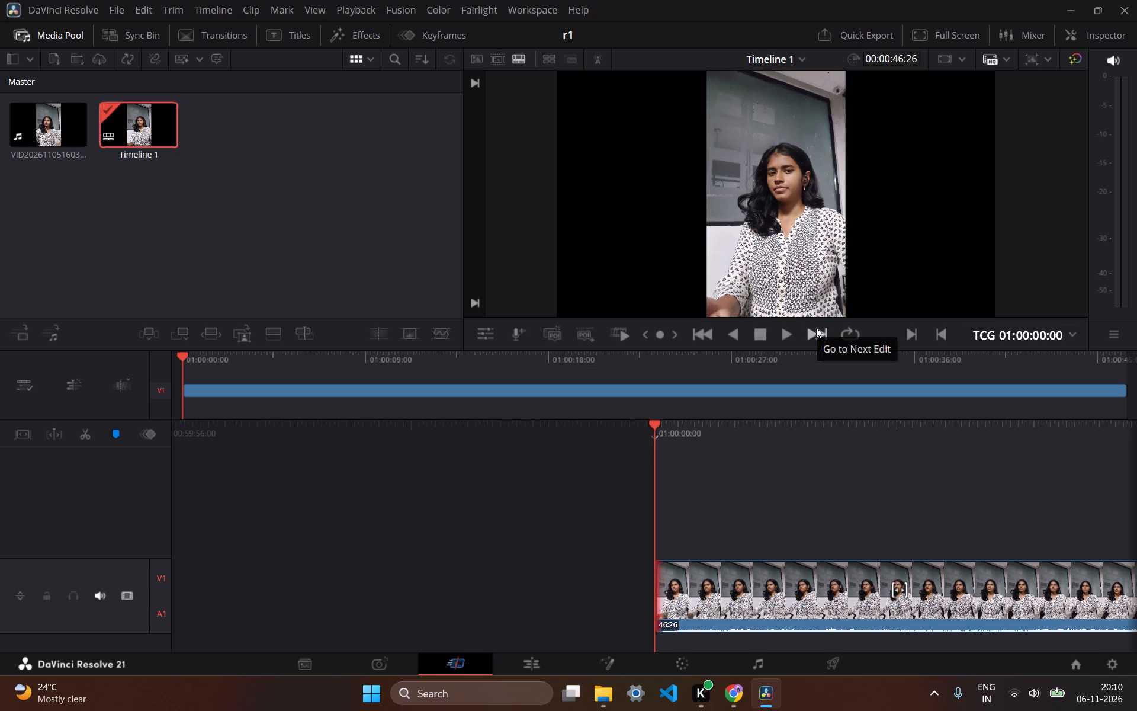
Play the timeline from its start to review the clip, stopping at about 01:00:05 and again at about 01:00:17.
{"action": "left_click", "coordinate": [767, 207]}
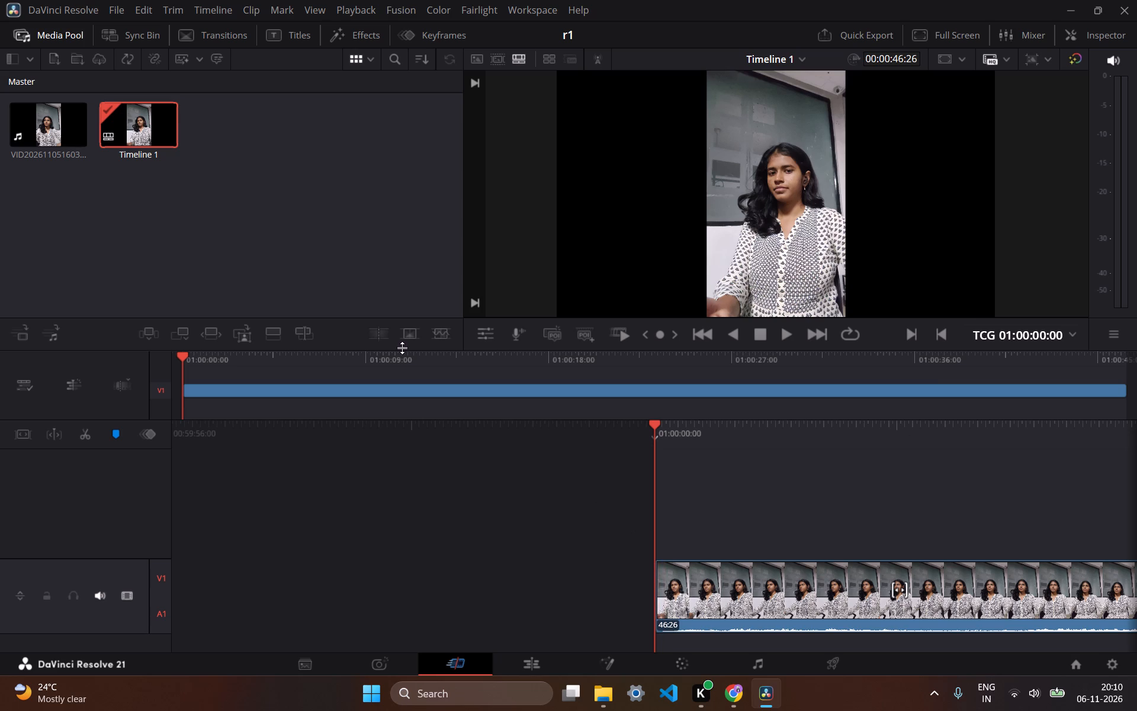
{"action": "left_click", "coordinate": [759, 337]}
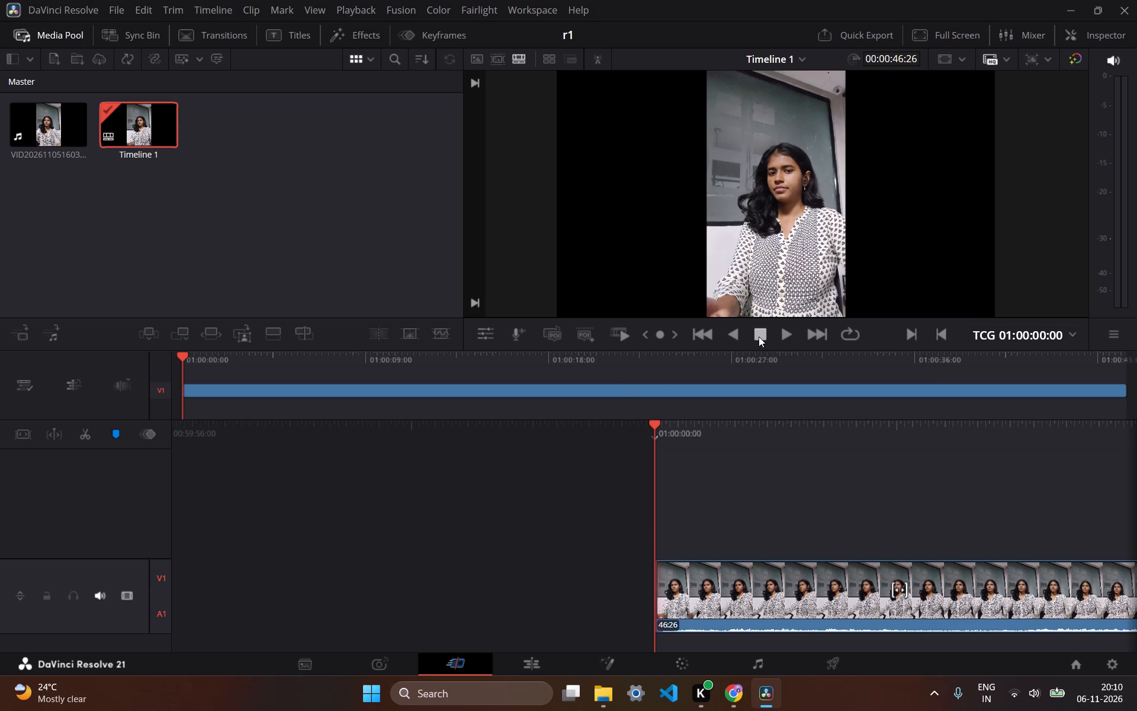
{"action": "left_click", "coordinate": [759, 337]}
{"action": "left_click", "coordinate": [790, 333]}
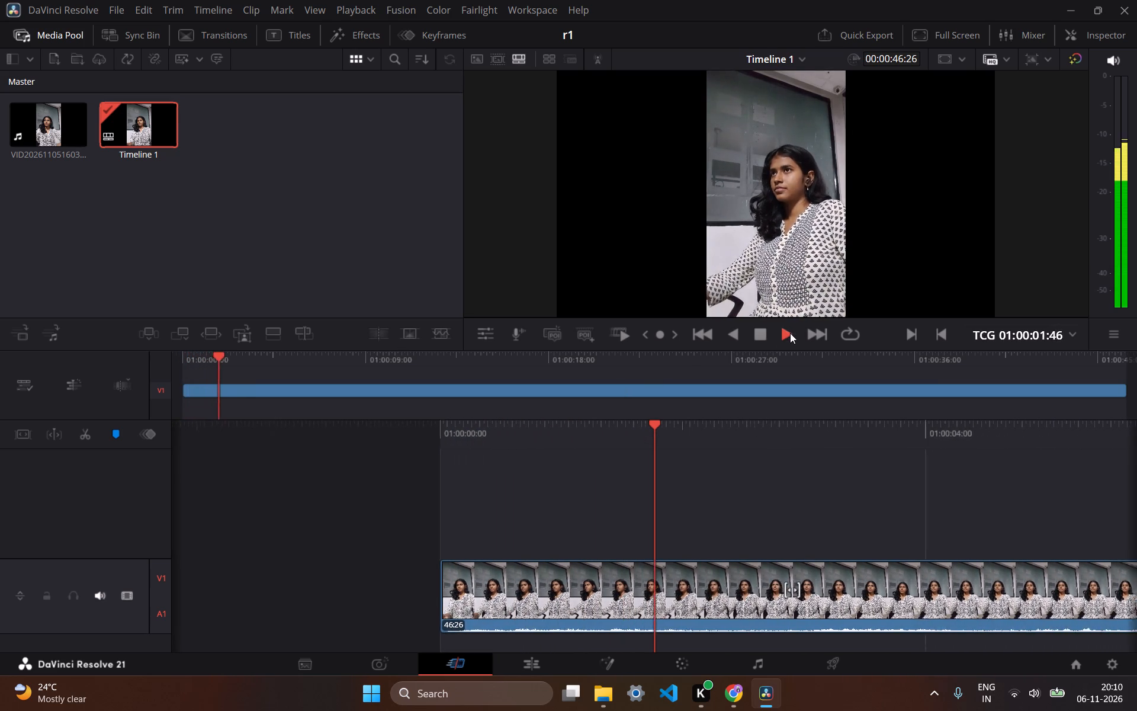
{"action": "left_click", "coordinate": [790, 333]}
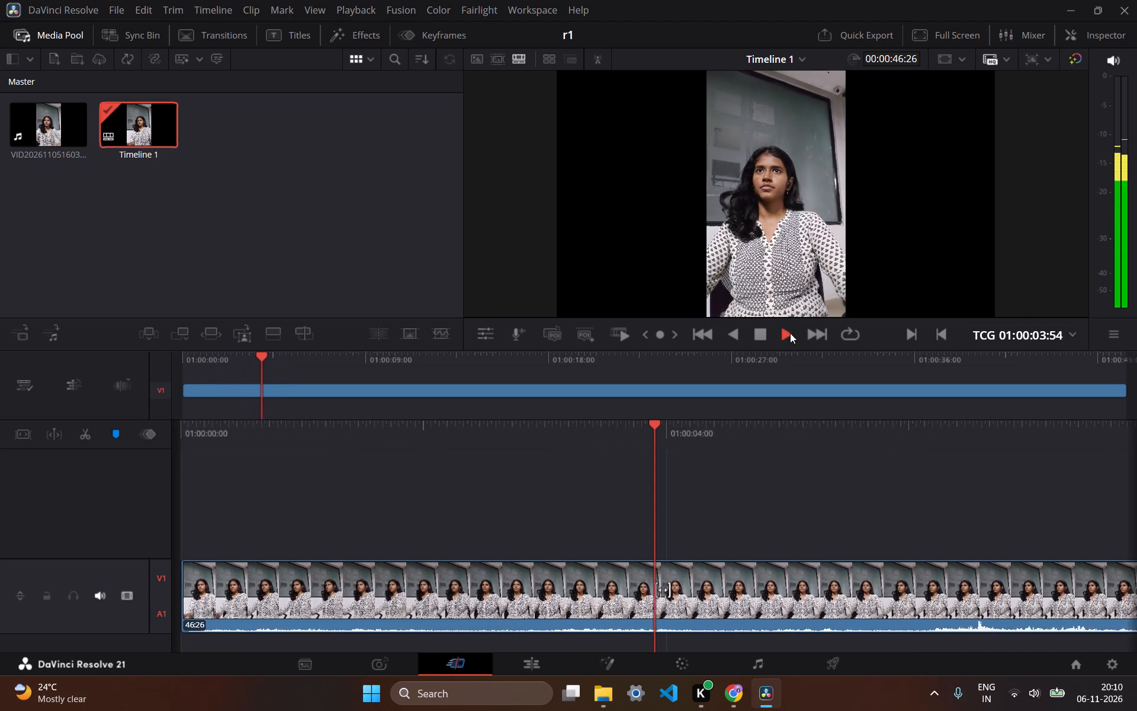
{"action": "left_click", "coordinate": [759, 334]}
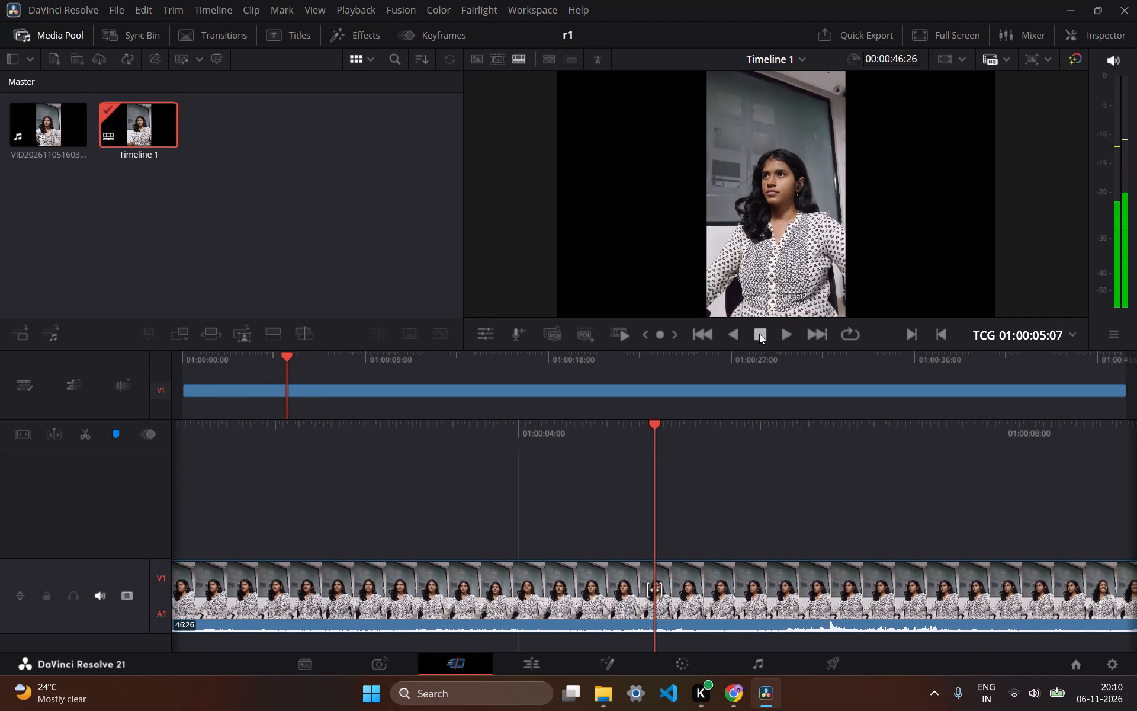
{"action": "left_click", "coordinate": [783, 335]}
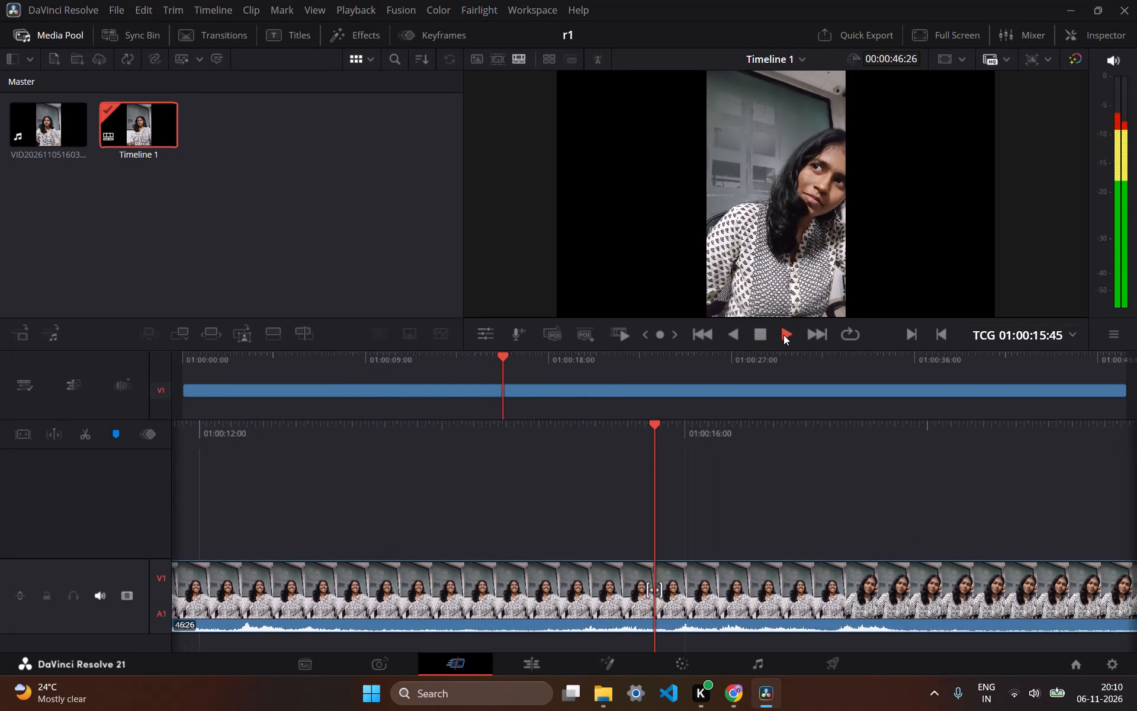
{"action": "left_click", "coordinate": [764, 335]}
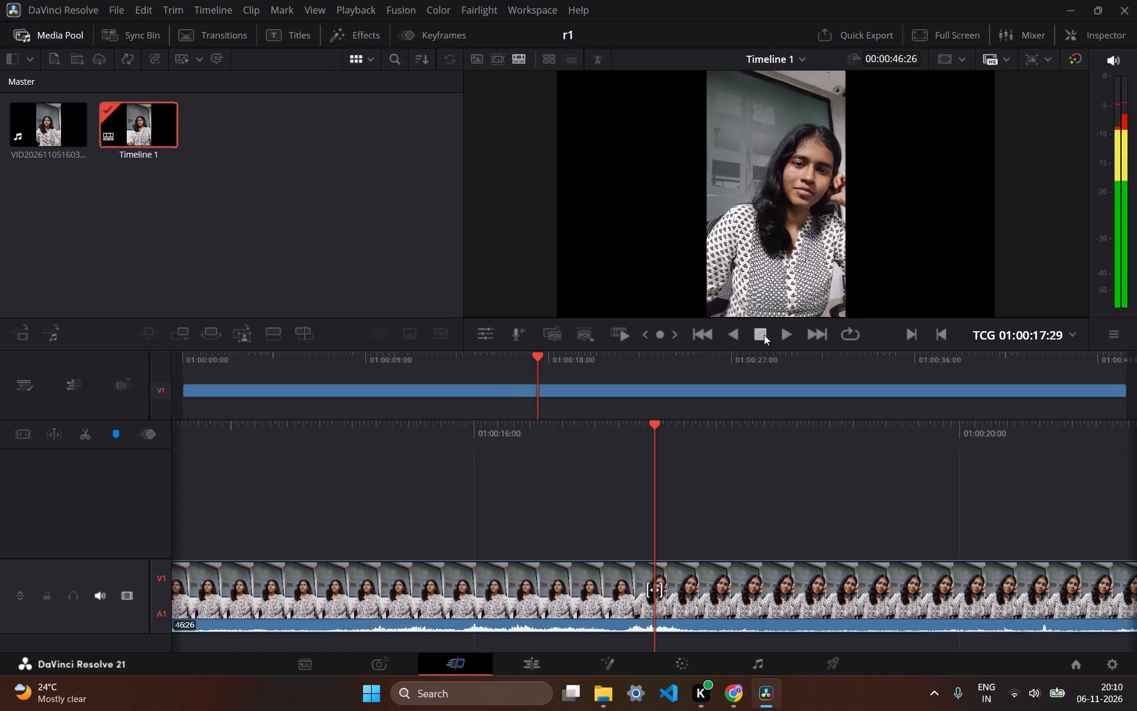
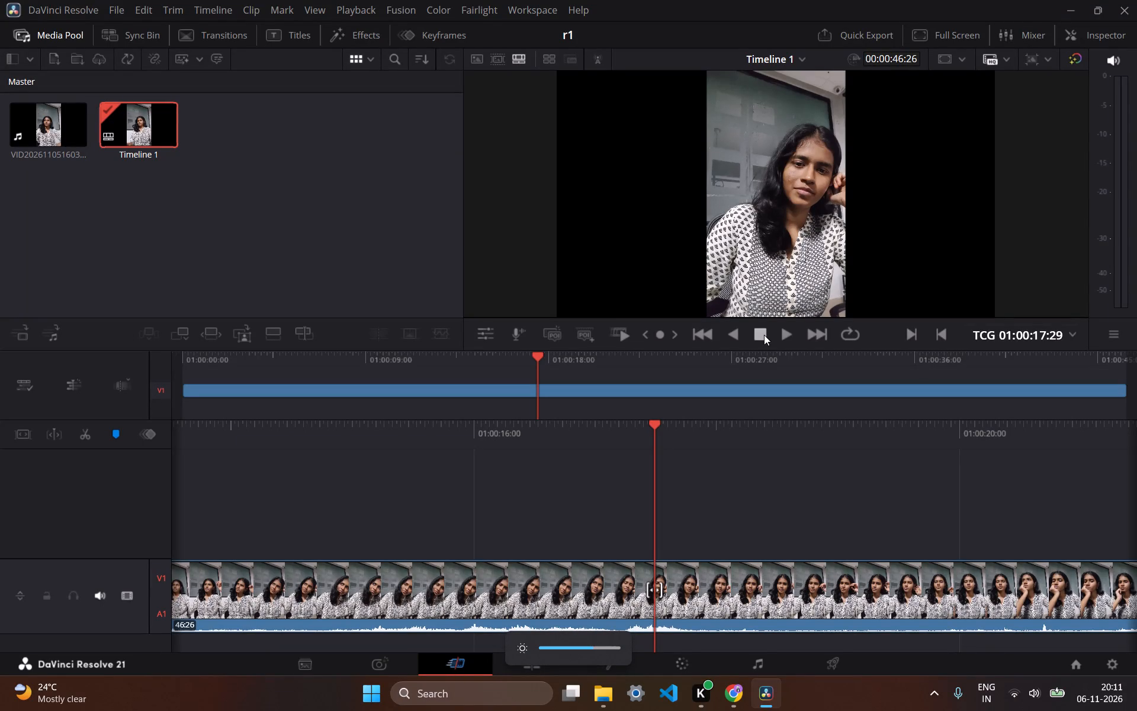
Continue playing the timeline from about 01:00:17 to review the clip, stopping at about 01:00:18 and again at about 01:00:35.
{"action": "key", "text": "space"}
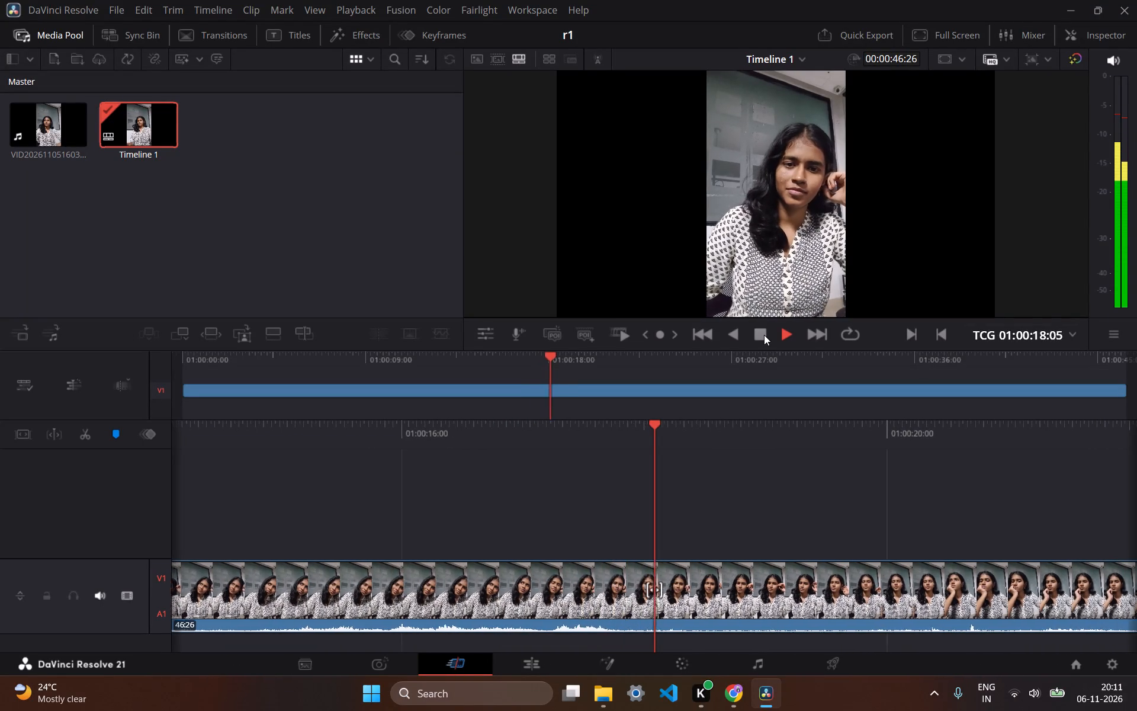
{"action": "key", "text": "space"}
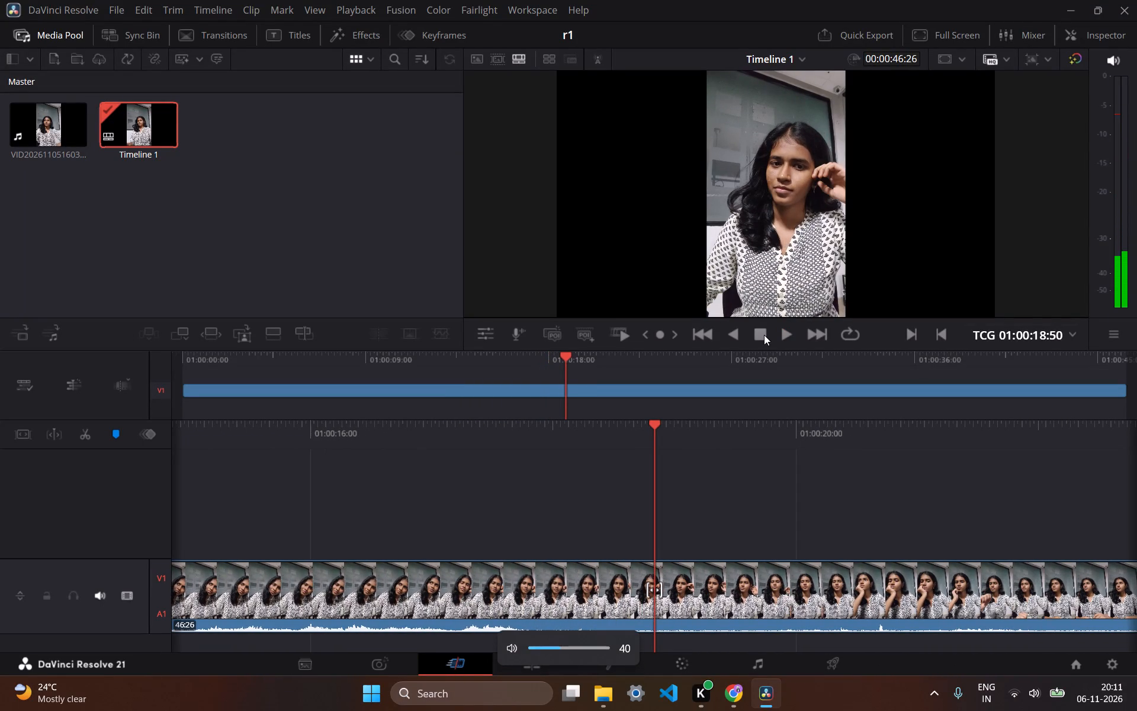
{"action": "key", "text": "space"}
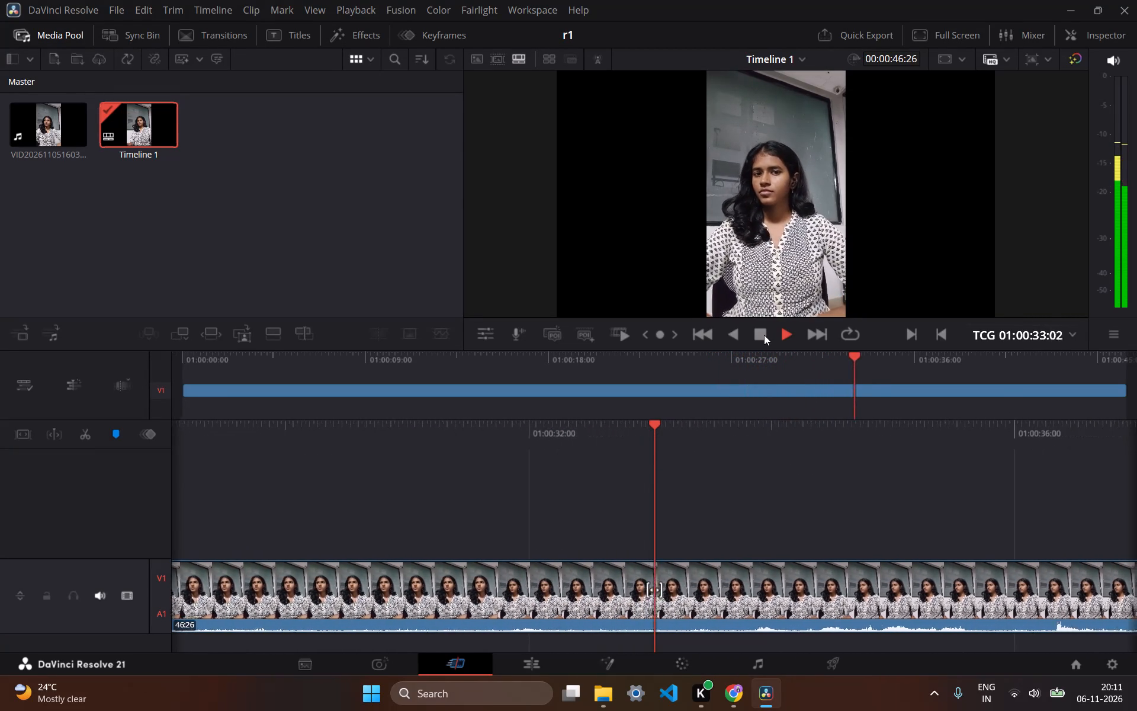
{"action": "left_click", "coordinate": [578, 509]}
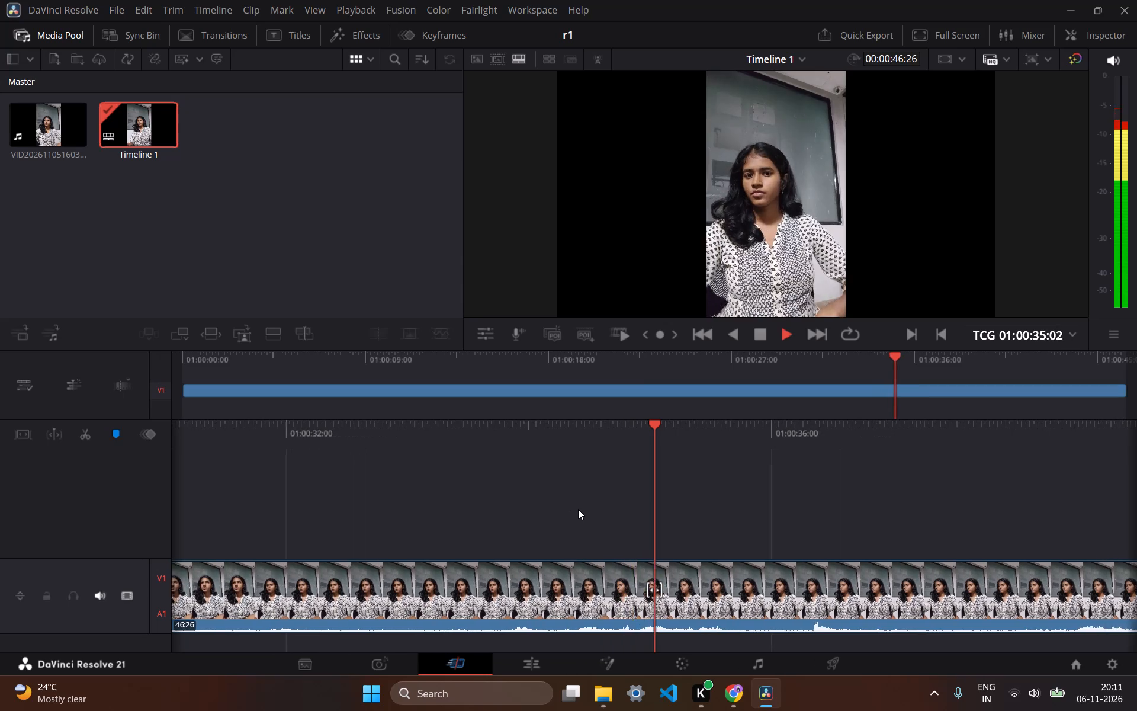
{"action": "key", "text": "space"}
Scrub from near the clip's start forward to about 01:00:20 to find the part worth keeping.
{"action": "left_click_drag", "start_coordinate": [578, 509], "coordinate": [551, 598]}
{"action": "scroll", "coordinate": [551, 598], "scroll_direction": "right", "scroll_amount": 5}
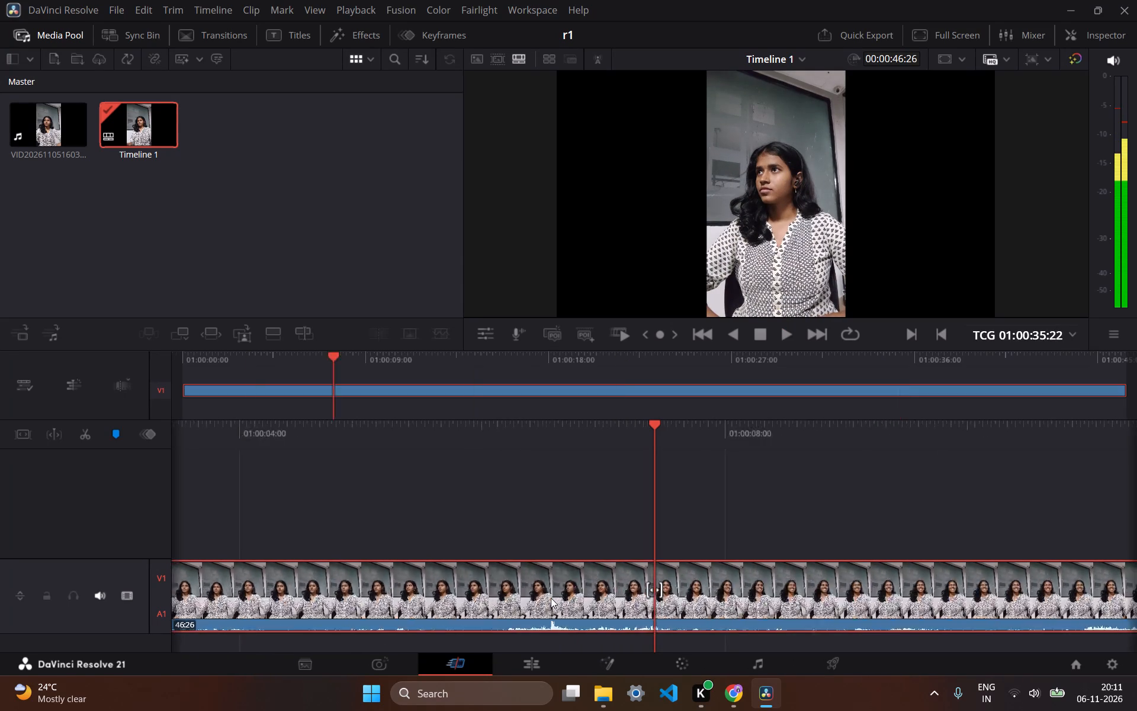
{"action": "scroll", "coordinate": [551, 598], "scroll_direction": "left", "scroll_amount": 4}
{"action": "scroll", "coordinate": [551, 598], "scroll_direction": "right", "scroll_amount": 3}
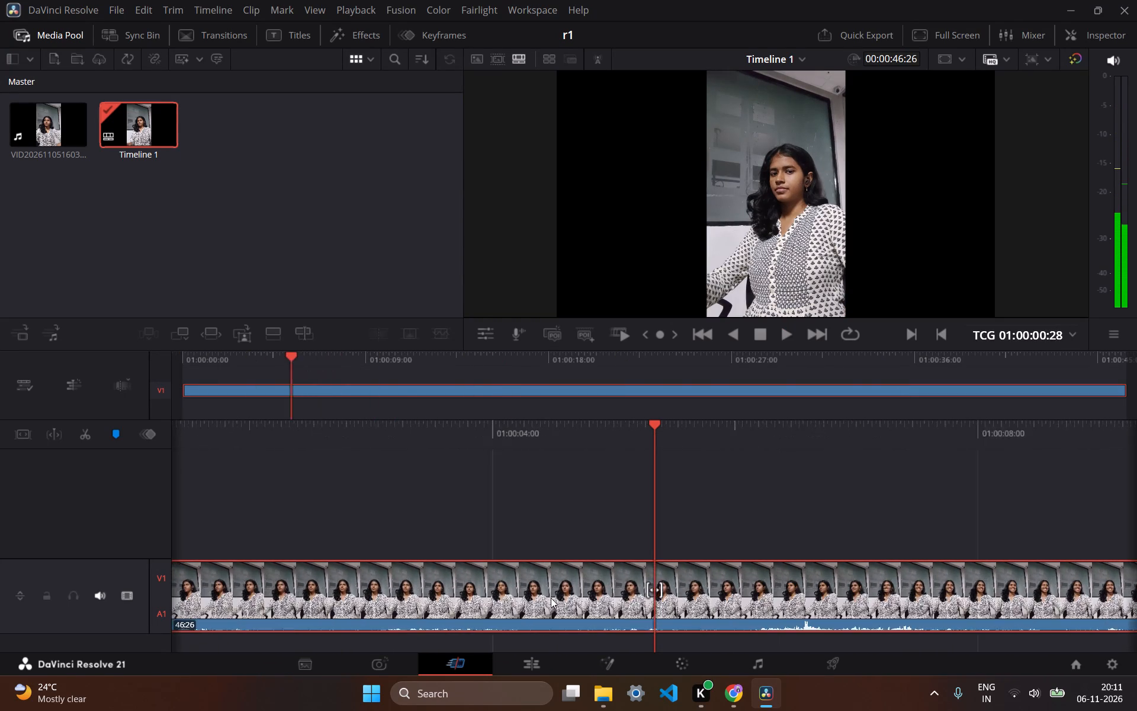
{"action": "scroll", "coordinate": [551, 598], "scroll_direction": "right", "scroll_amount": 2}
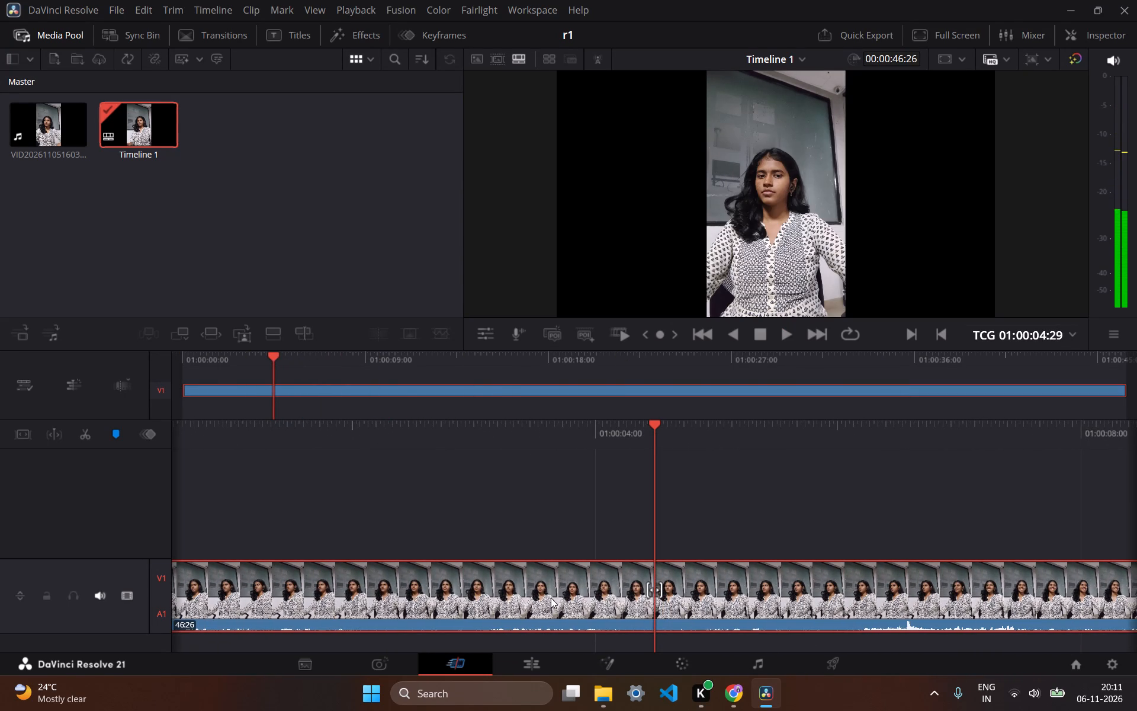
{"action": "scroll", "coordinate": [551, 598], "scroll_direction": "left", "scroll_amount": 1}
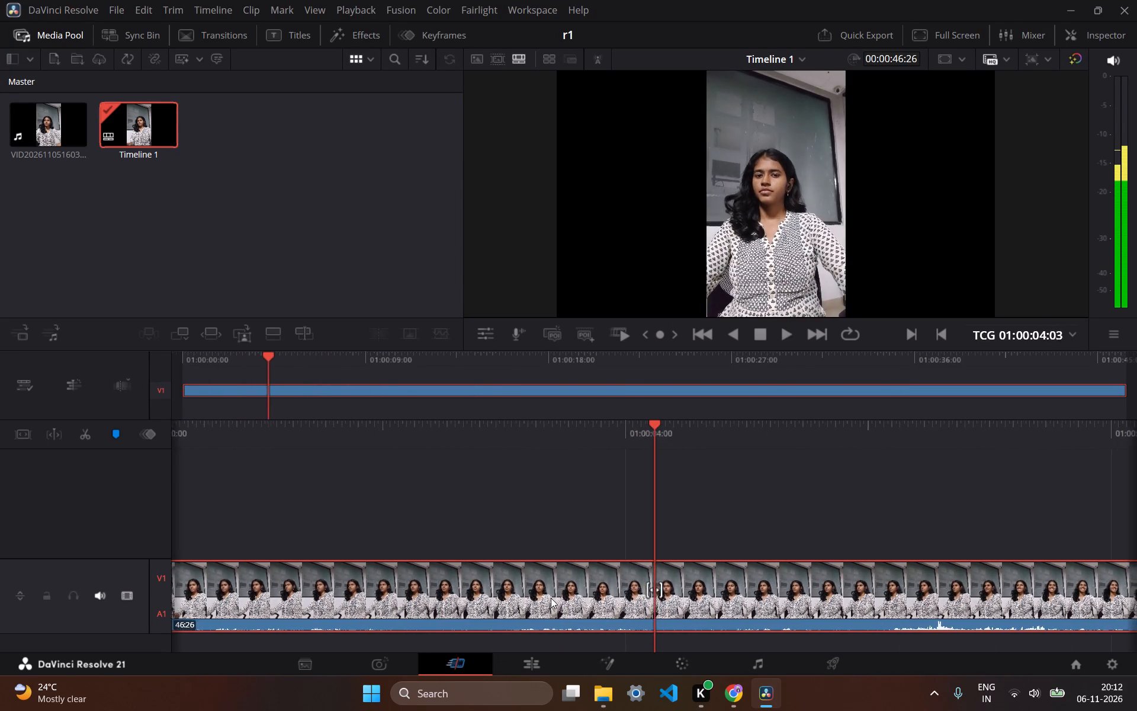
{"action": "scroll", "coordinate": [551, 598], "scroll_direction": "left", "scroll_amount": 1}
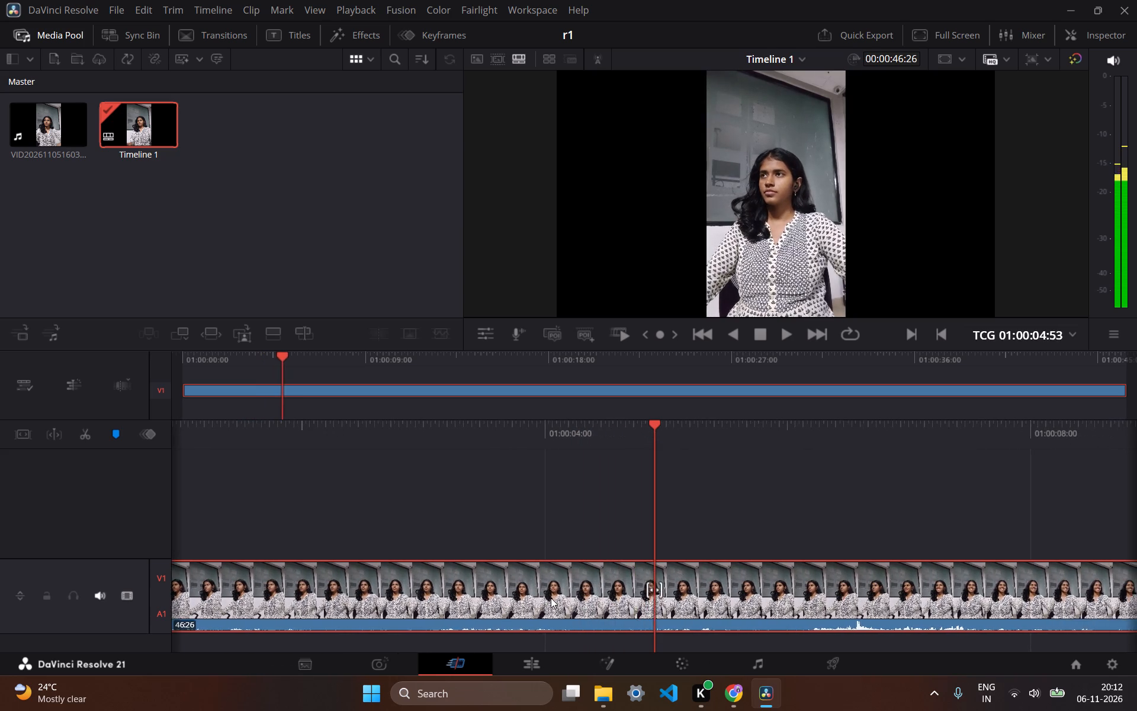
{"action": "scroll", "coordinate": [551, 598], "scroll_direction": "left", "scroll_amount": 2}
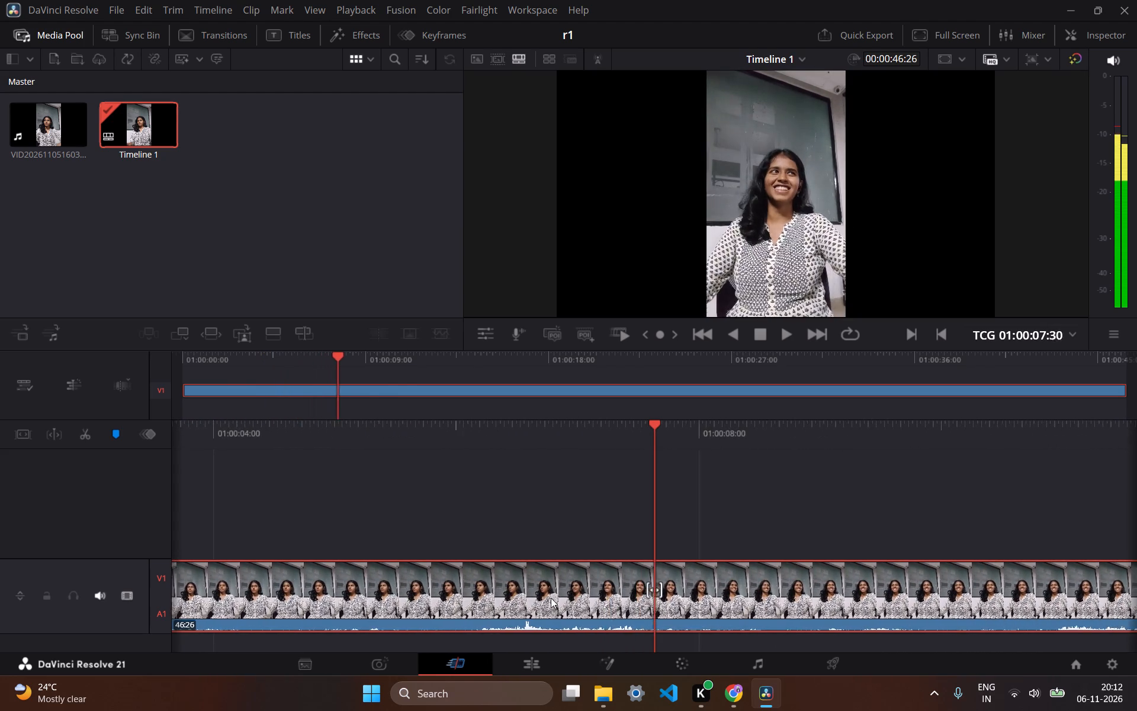
{"action": "scroll", "coordinate": [551, 598], "scroll_direction": "left", "scroll_amount": 3}
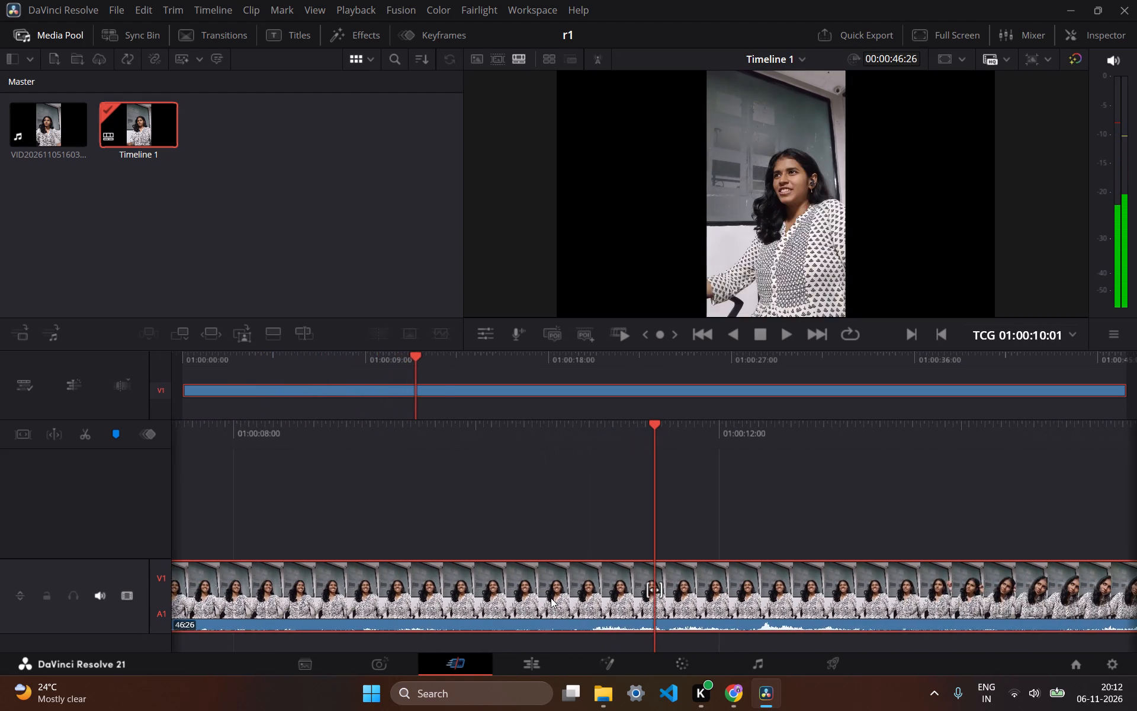
{"action": "scroll", "coordinate": [551, 598], "scroll_direction": "left", "scroll_amount": 3}
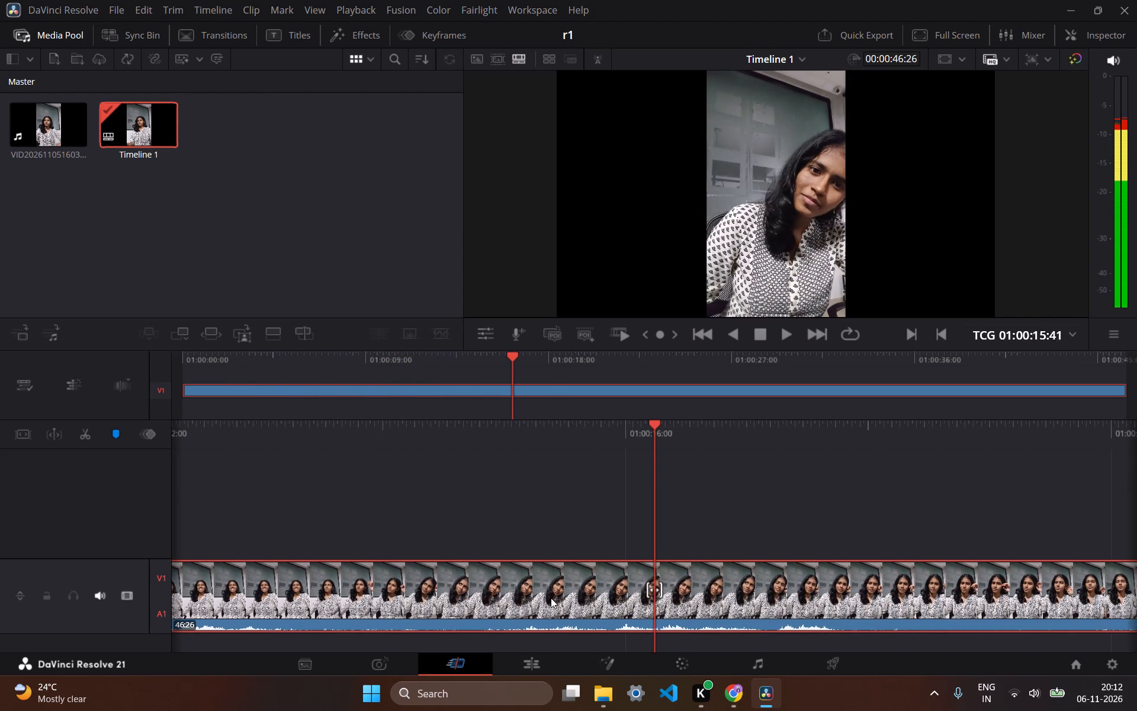
{"action": "scroll", "coordinate": [551, 598], "scroll_direction": "left", "scroll_amount": 4}
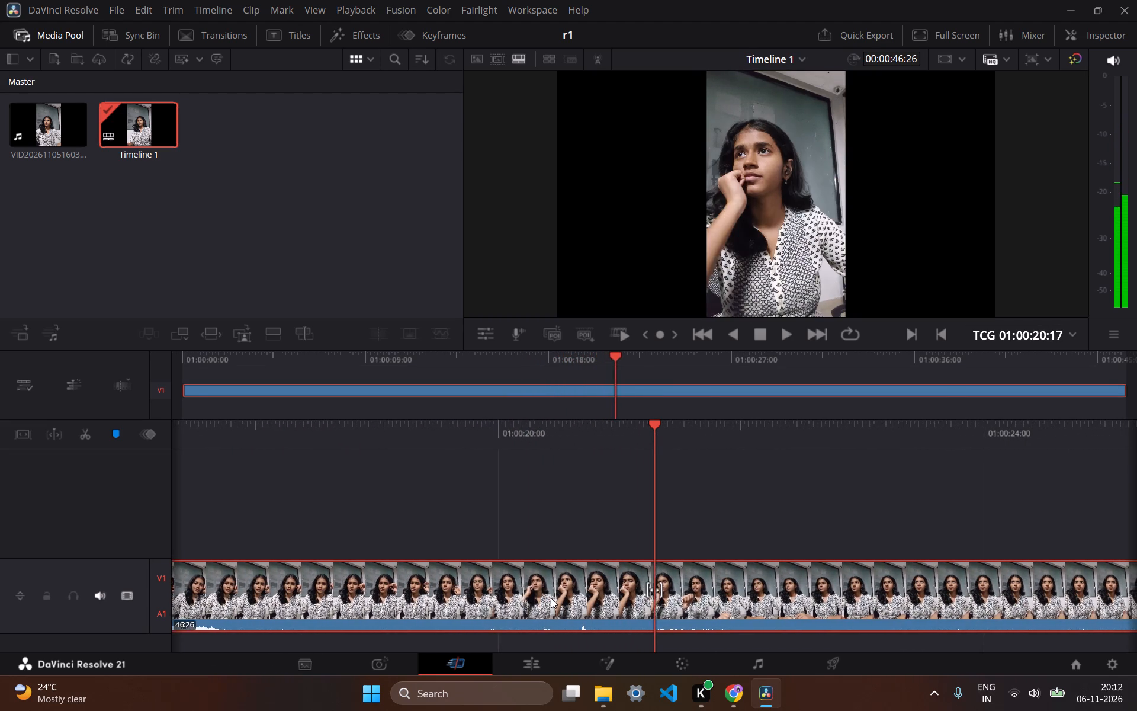
Play the clip from 01:00:20:00 to about 01:00:25:46 to review that passage.
{"action": "scroll", "coordinate": [551, 598], "scroll_direction": "right", "scroll_amount": 1}
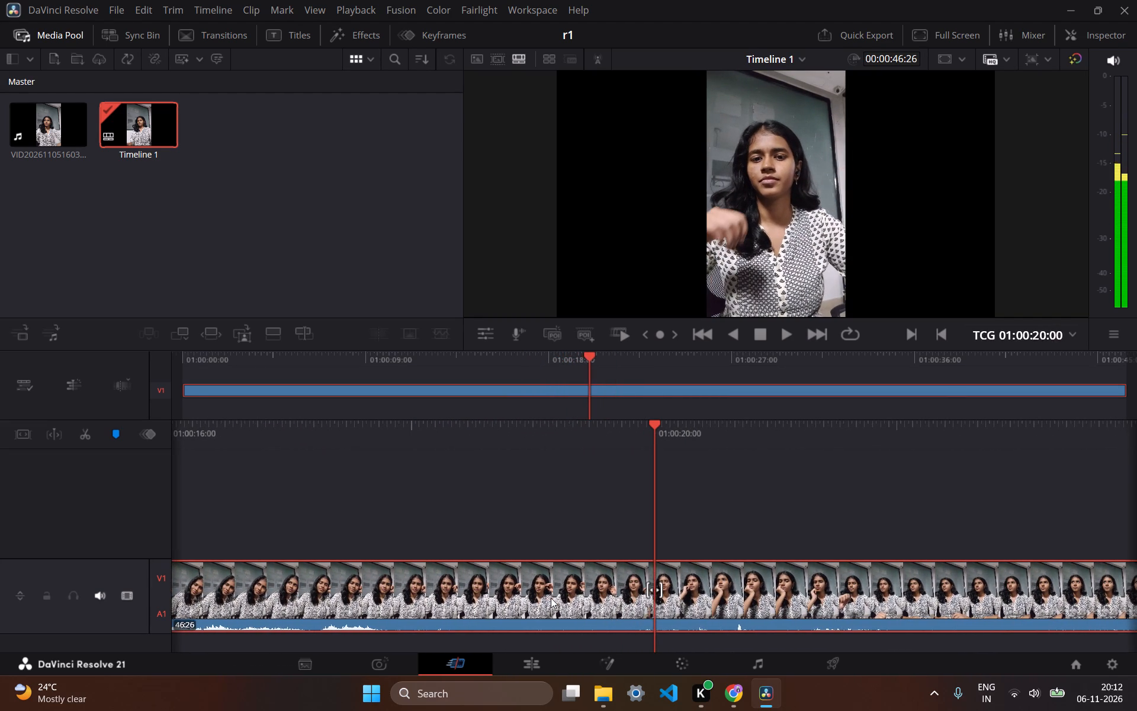
{"action": "key", "text": "space"}
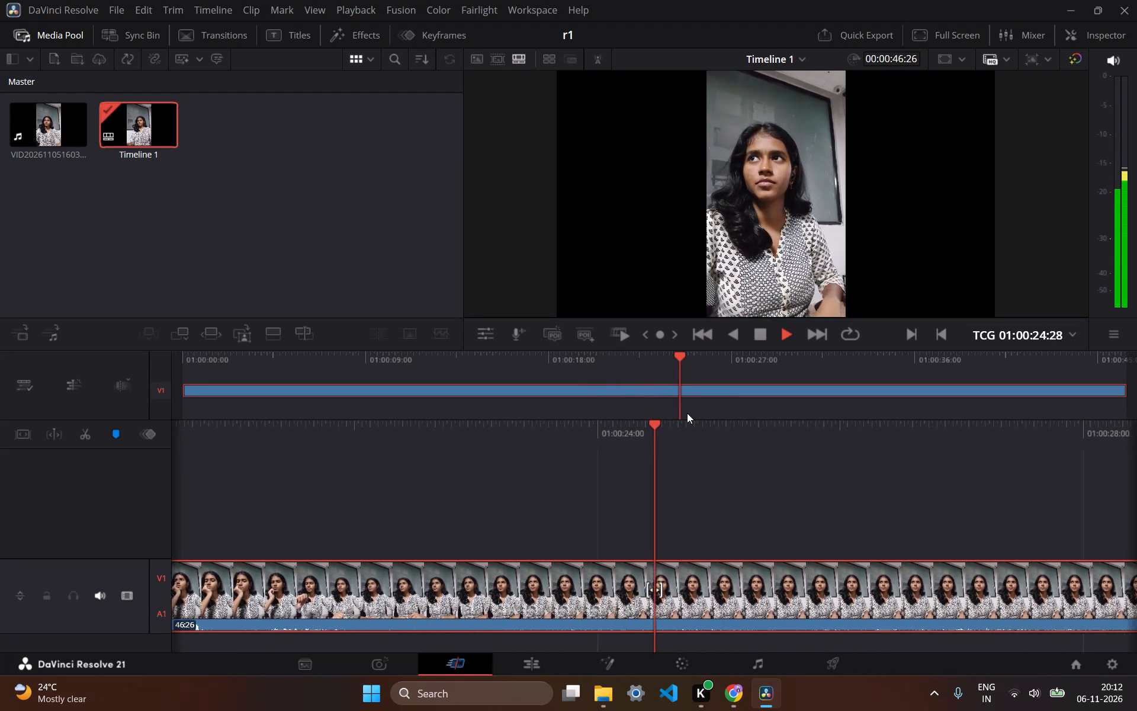
{"action": "key", "text": "space"}
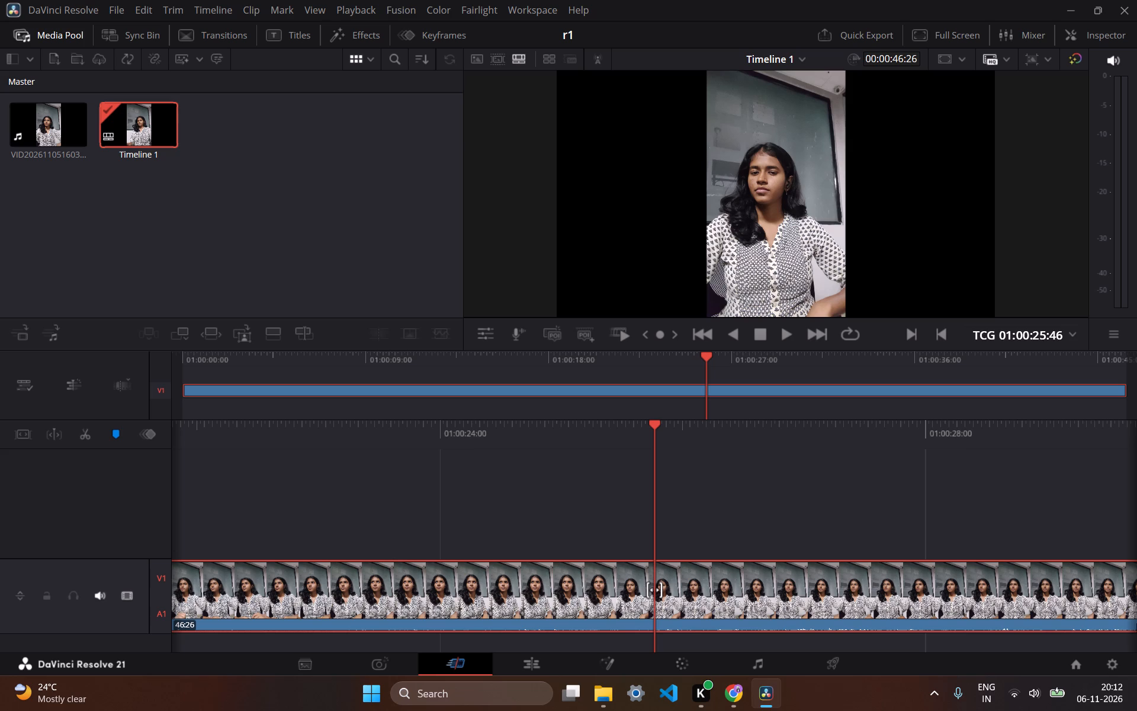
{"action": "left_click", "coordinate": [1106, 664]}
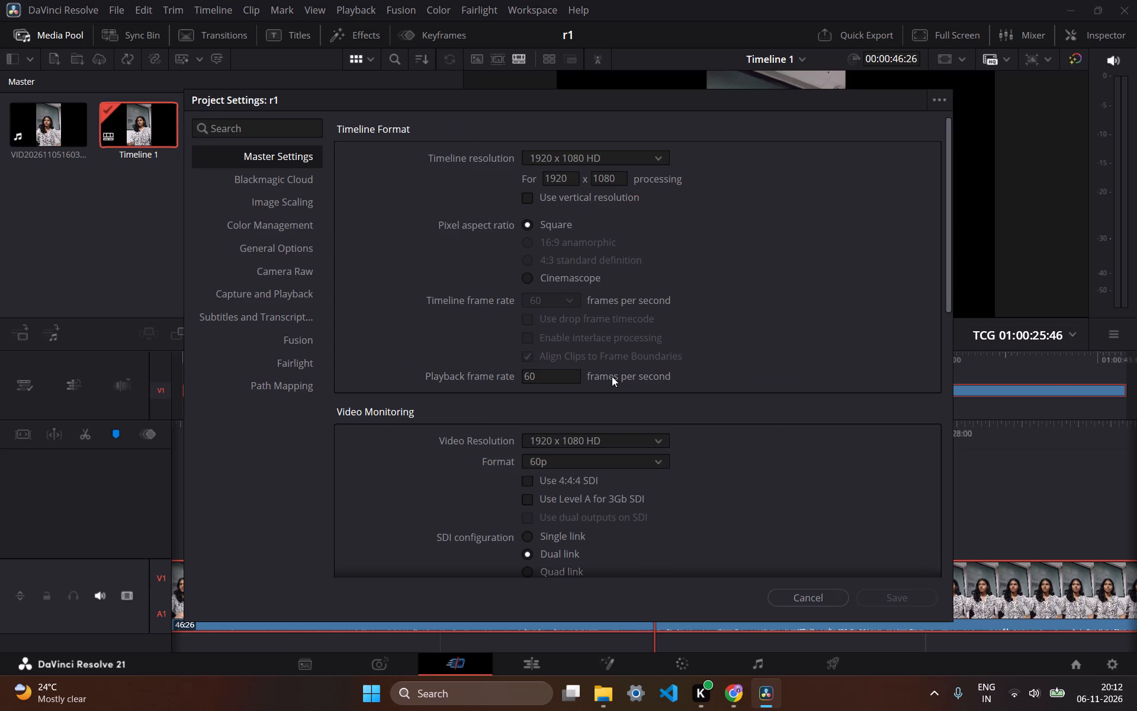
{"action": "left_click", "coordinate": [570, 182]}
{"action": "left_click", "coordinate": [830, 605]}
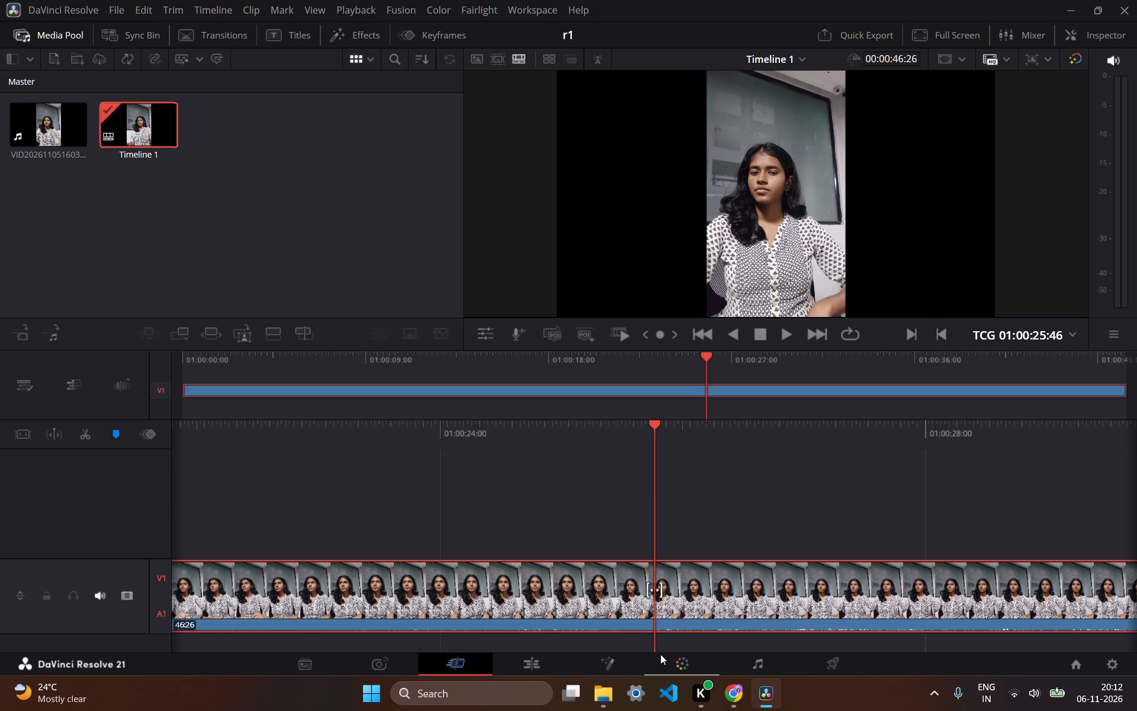
On the Edit page, split the clip with the Blade at about 01:00:28:33 and about 01:00:19:25.
{"action": "left_click", "coordinate": [547, 664]}
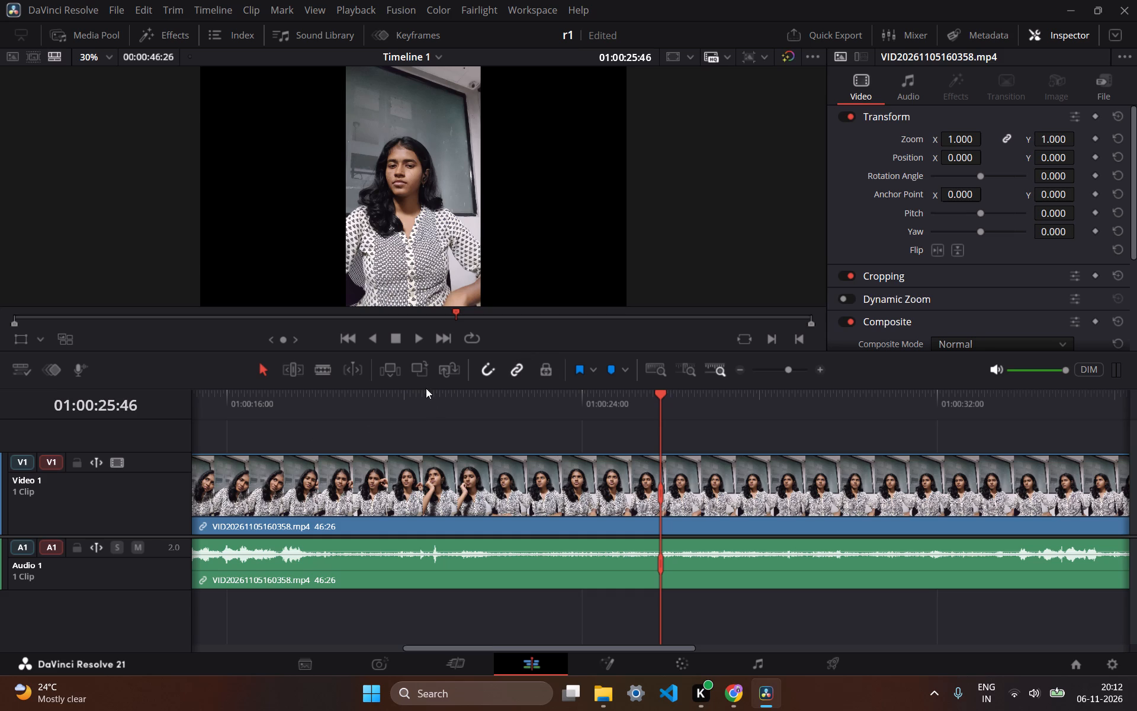
{"action": "left_click", "coordinate": [325, 372]}
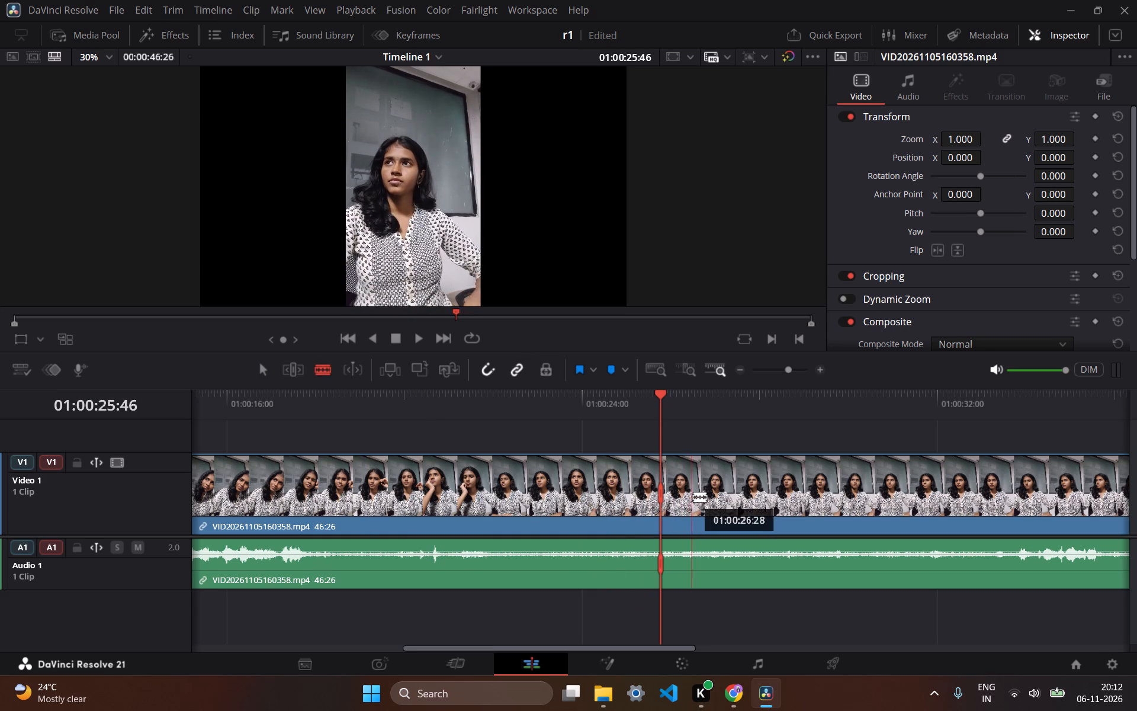
{"action": "left_click", "coordinate": [784, 492]}
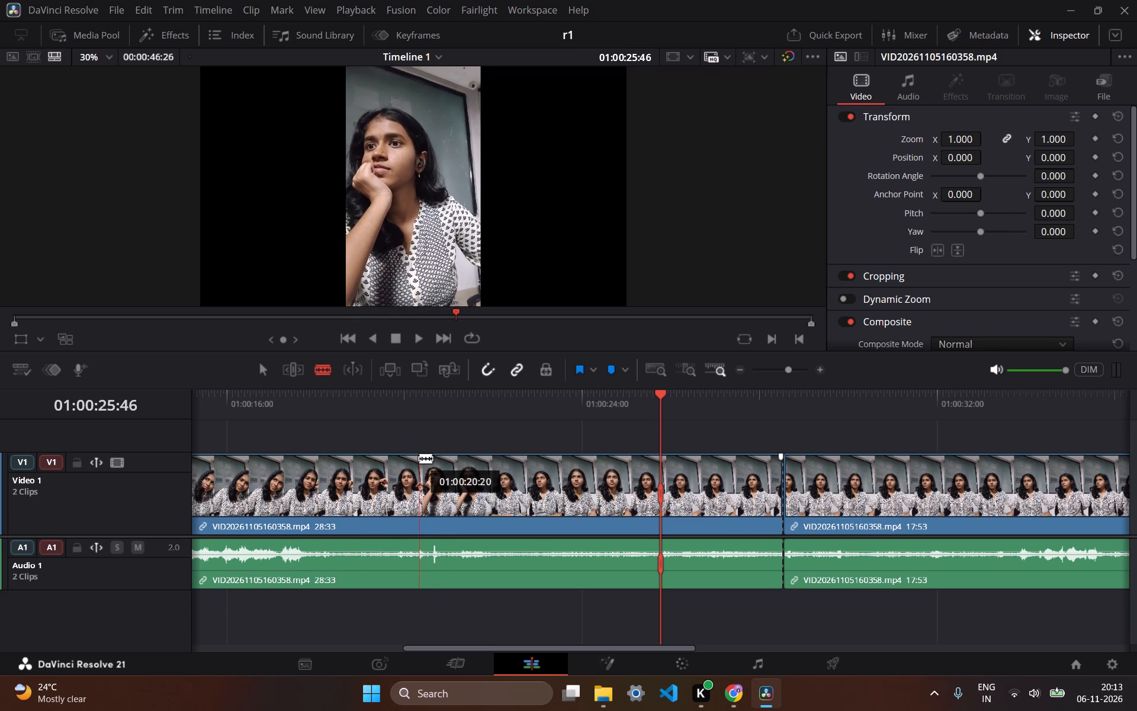
{"action": "left_click", "coordinate": [378, 469]}
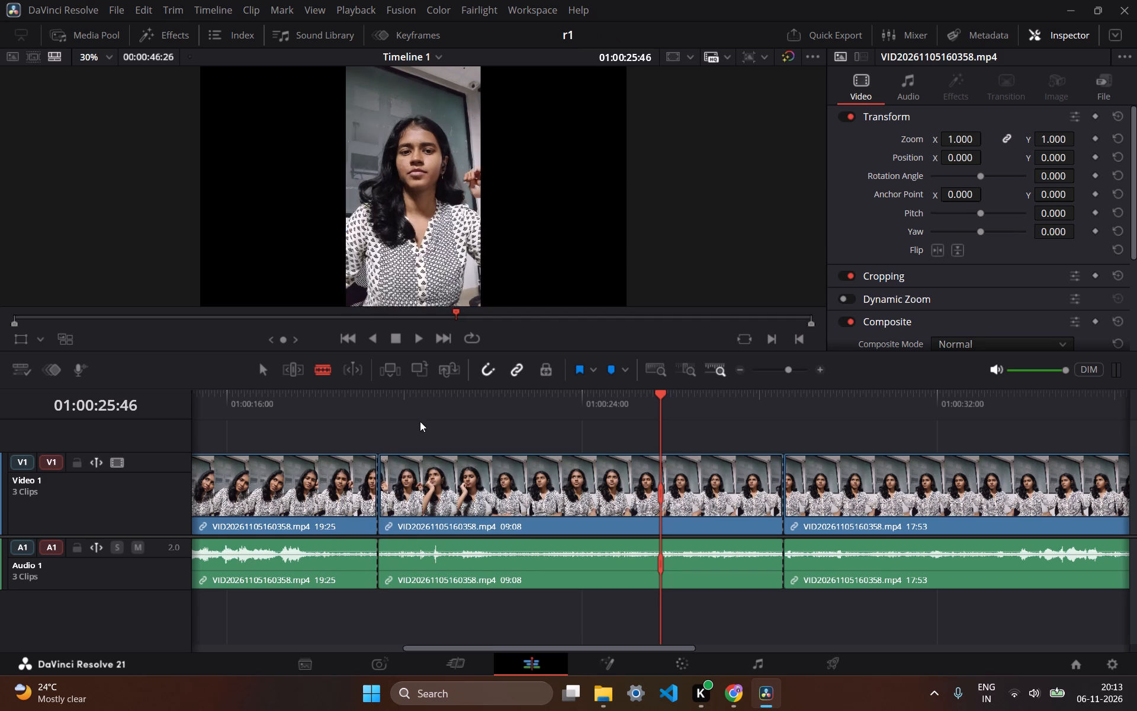
{"action": "left_click", "coordinate": [322, 374]}
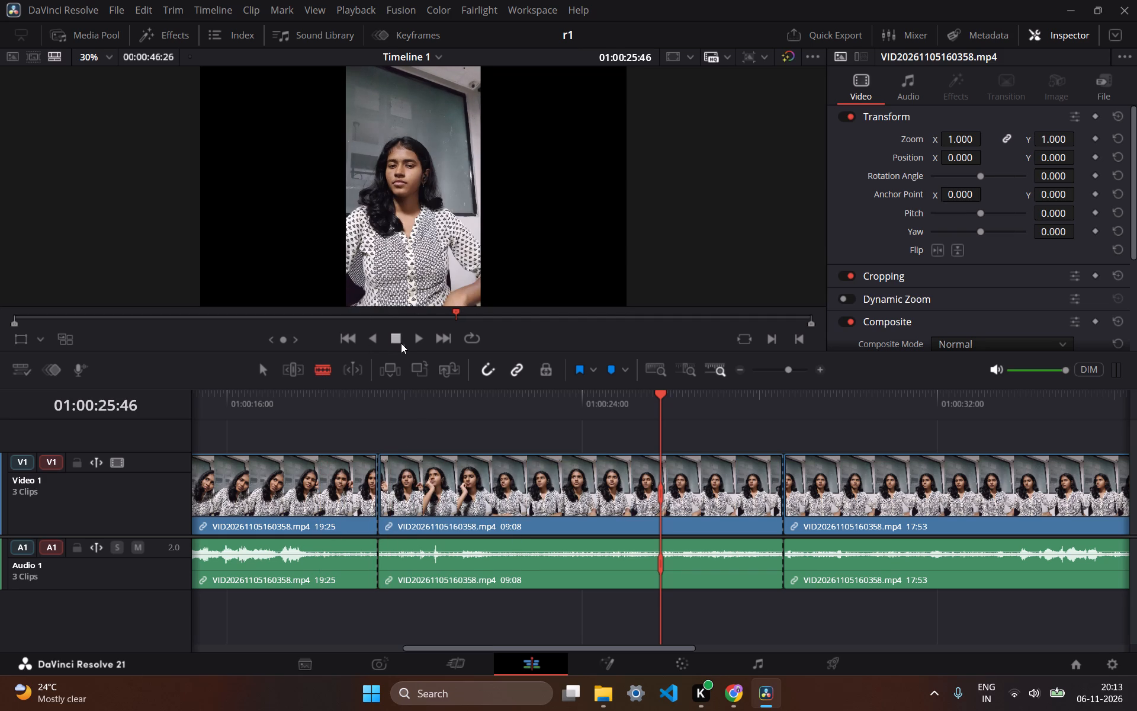
Play the timeline from 01:00:25:46 past the later cut to about 01:00:29:37 to review the cut point.
{"action": "left_click", "coordinate": [401, 343]}
{"action": "key", "text": "space"}
{"action": "left_click_drag", "start_coordinate": [401, 343], "coordinate": [393, 349]}
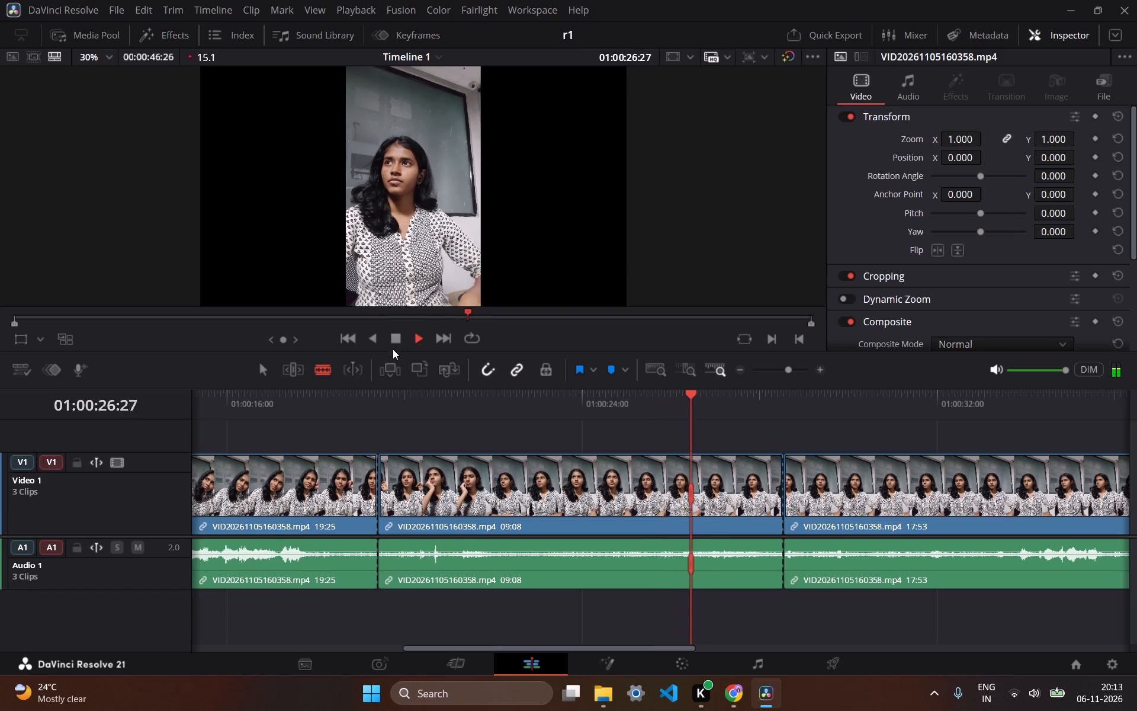
{"action": "left_click_drag", "start_coordinate": [393, 349], "coordinate": [439, 432]}
{"action": "left_click", "coordinate": [439, 432]}
{"action": "scroll", "coordinate": [439, 432], "scroll_direction": "right", "scroll_amount": 1}
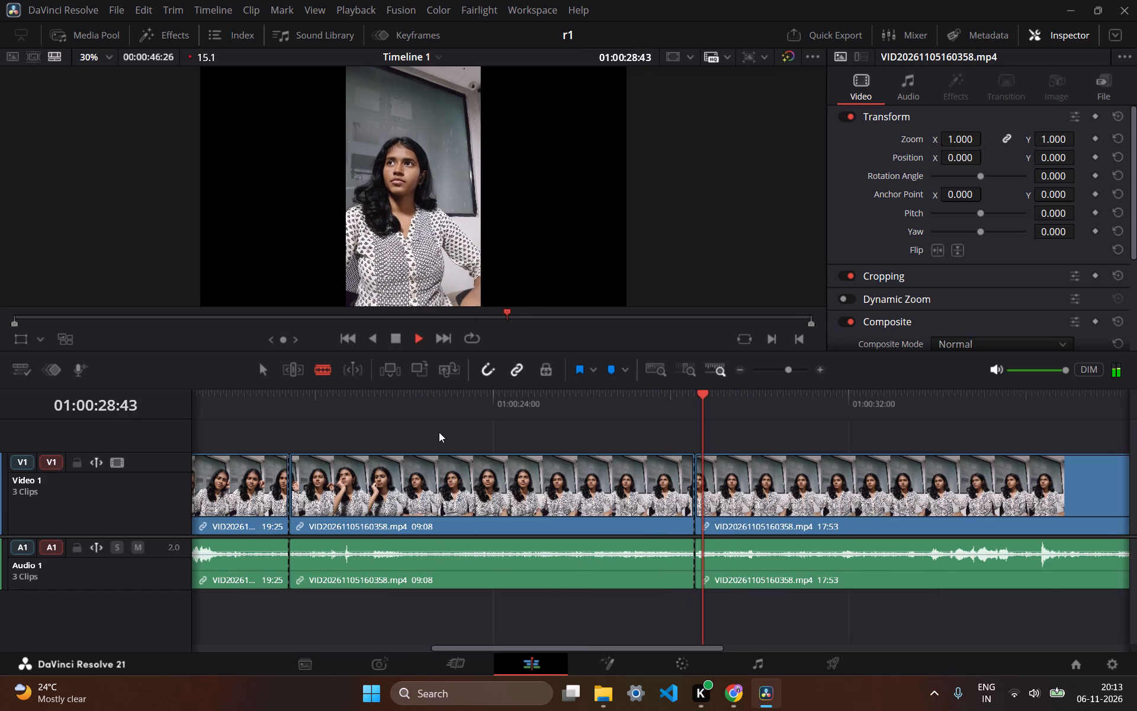
{"action": "right_click", "coordinate": [439, 432]}
{"action": "key", "text": "space"}
{"action": "left_click", "coordinate": [439, 432]}
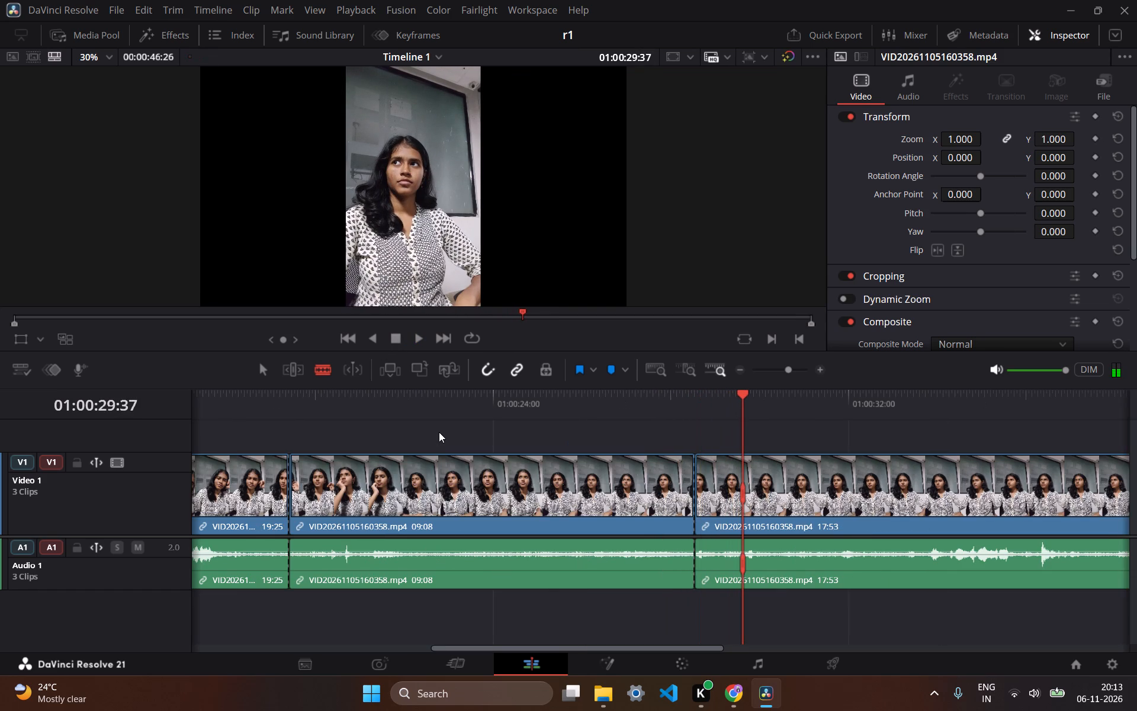
{"action": "scroll", "coordinate": [439, 432], "scroll_direction": "right", "scroll_amount": 3}
Ripple delete the first segment, before the cut at about 01:00:19:25, together with its audio.
{"action": "left_click", "coordinate": [257, 363]}
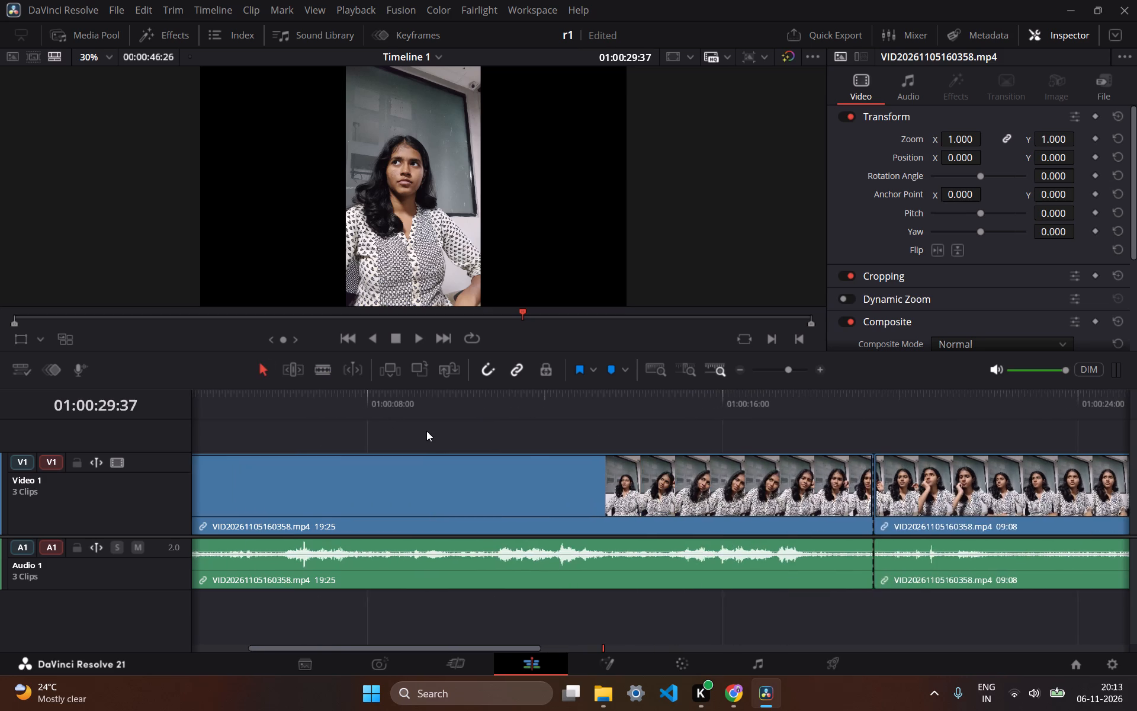
{"action": "left_click", "coordinate": [426, 431]}
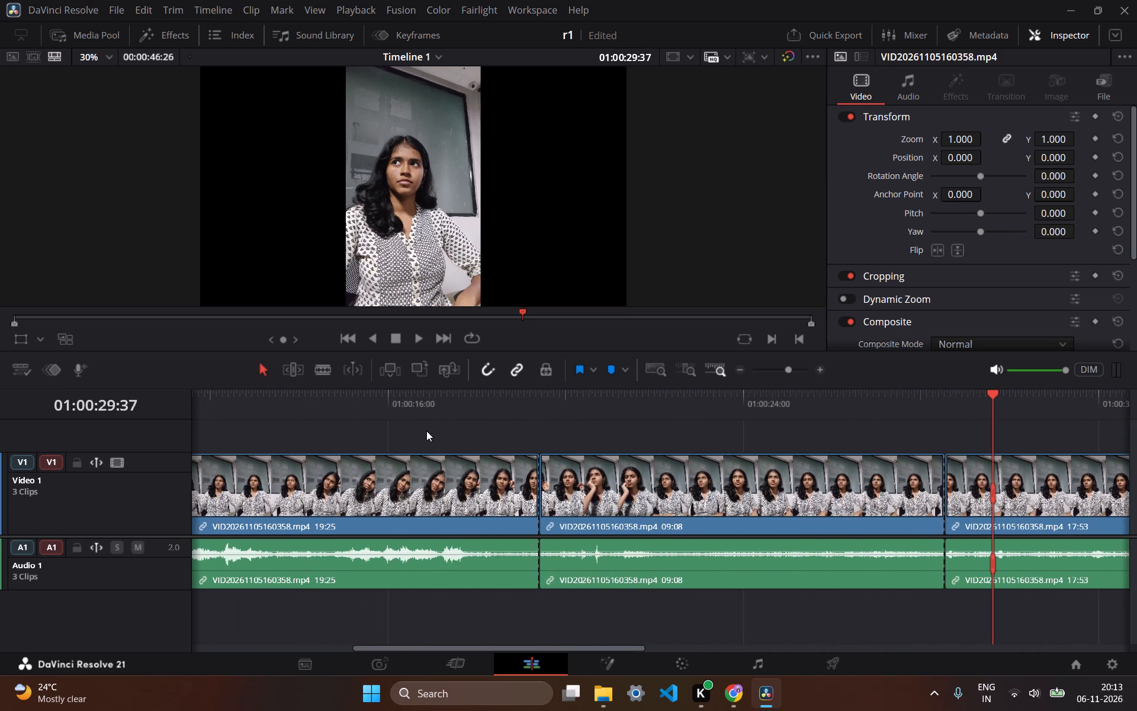
{"action": "left_click", "coordinate": [717, 439]}
{"action": "left_click", "coordinate": [624, 491]}
{"action": "left_click_drag", "start_coordinate": [624, 491], "coordinate": [566, 481]}
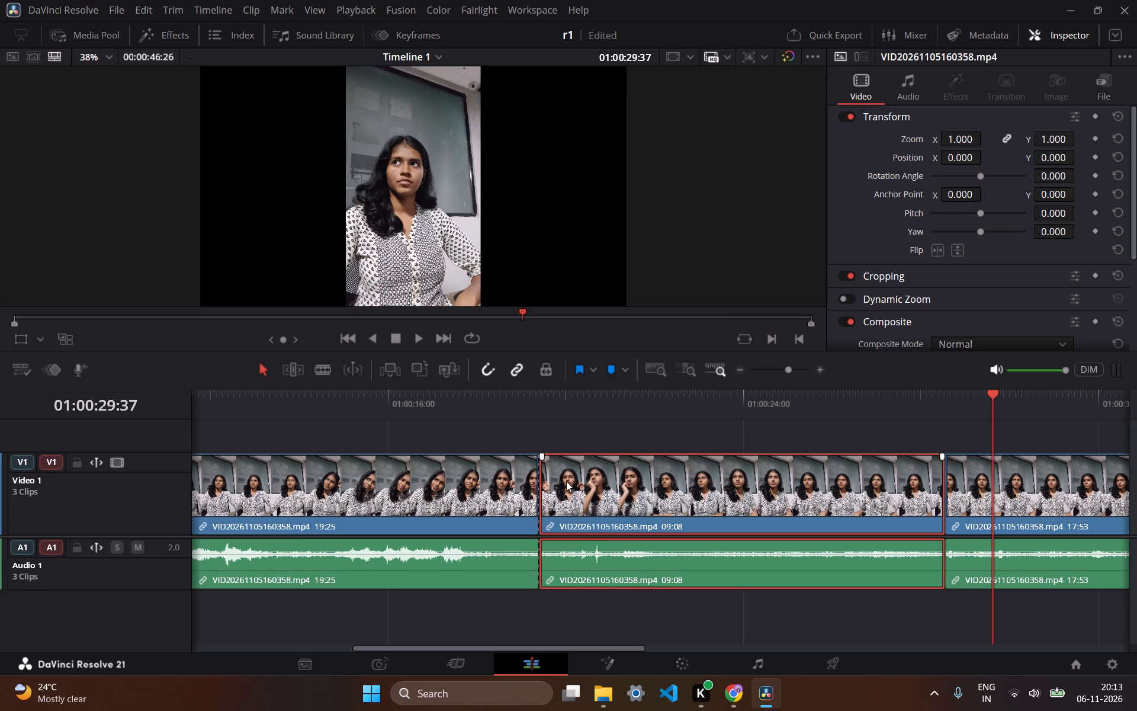
{"action": "left_click", "coordinate": [566, 481]}
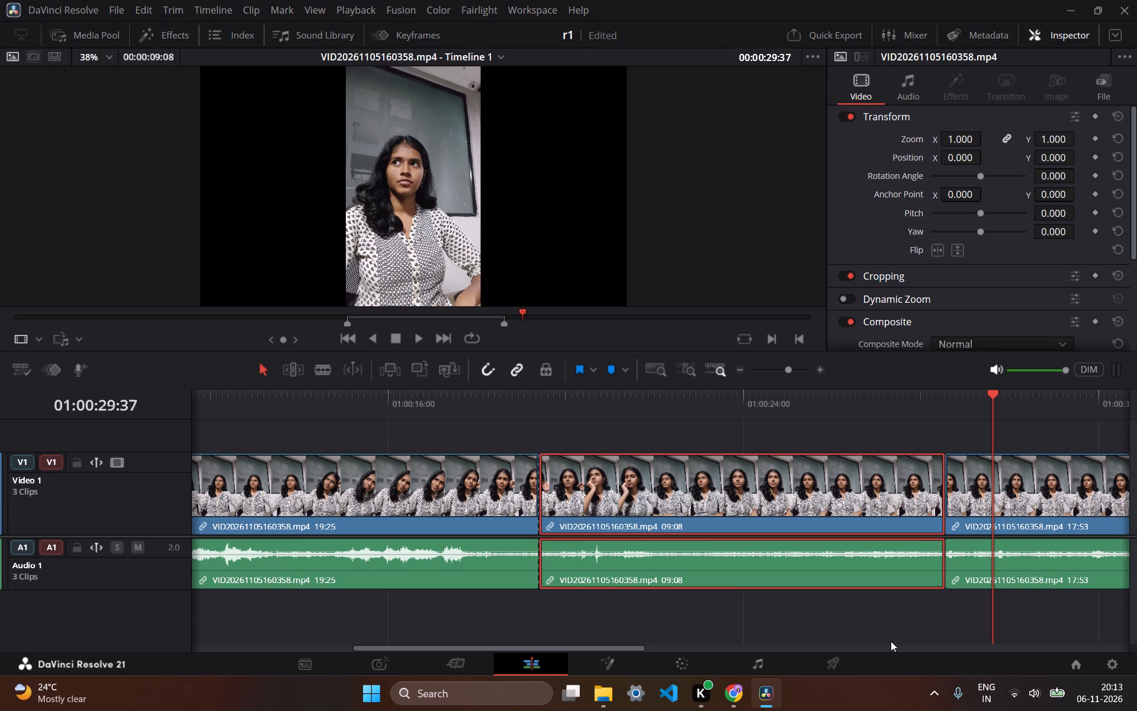
{"action": "left_click", "coordinate": [490, 505]}
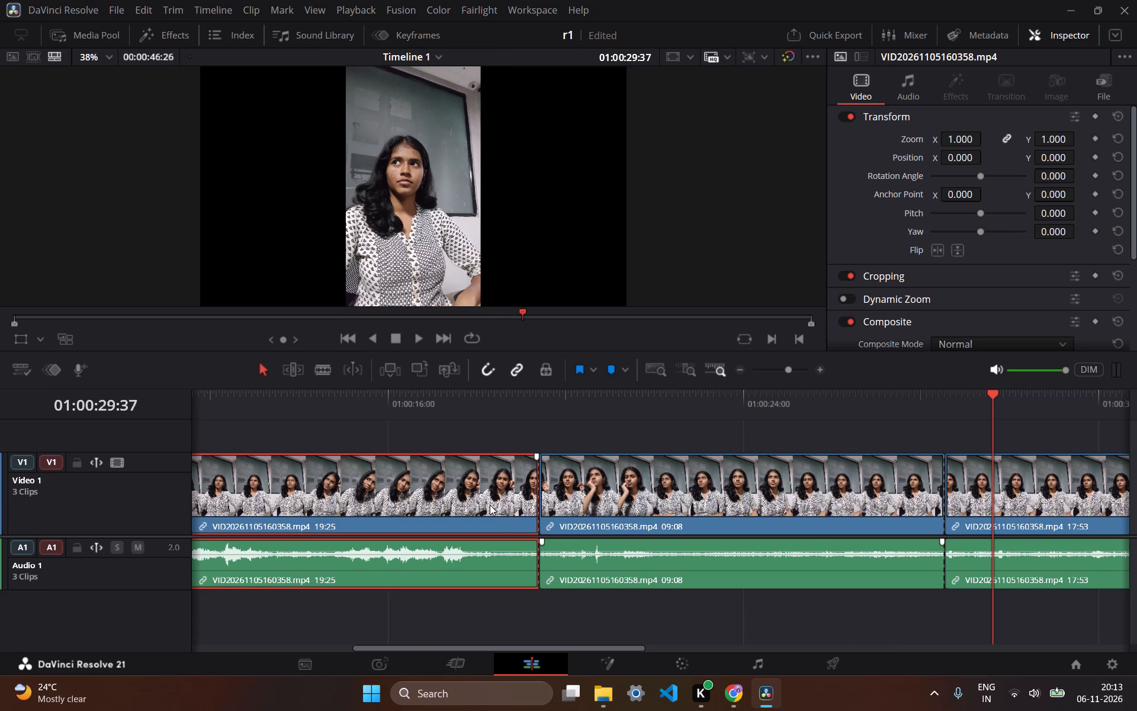
{"action": "key", "text": "Delete"}
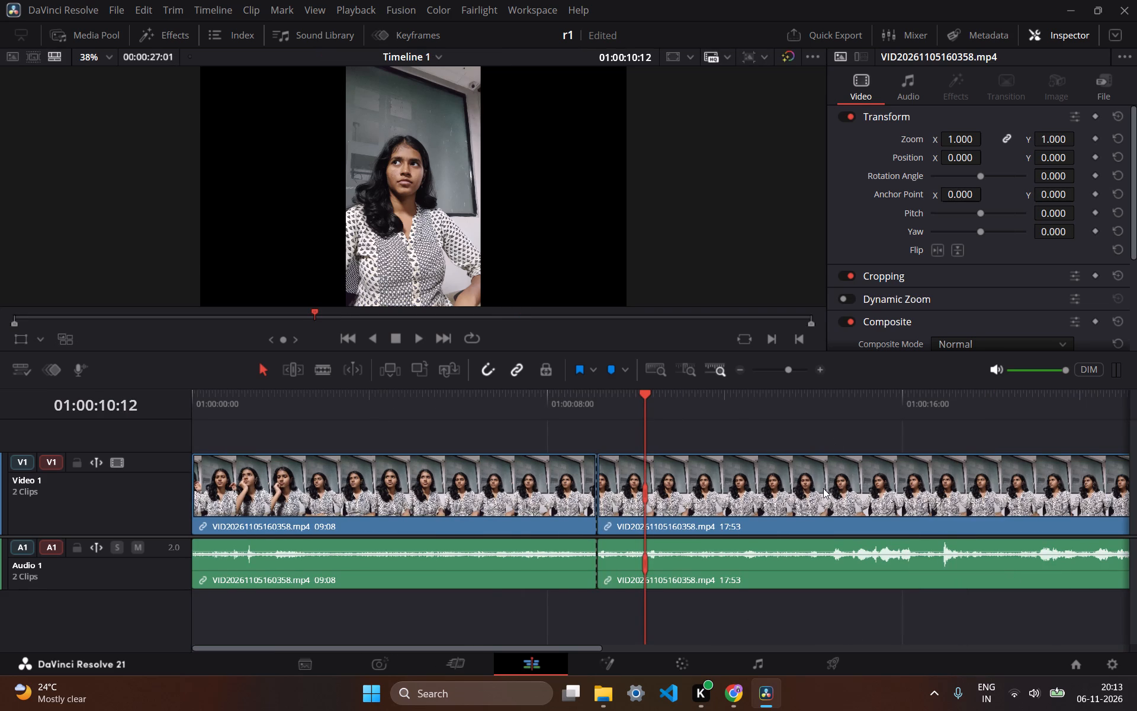
Ripple delete the last segment and its audio, keeping only the former middle segment on the timeline.
{"action": "left_click", "coordinate": [821, 488]}
{"action": "key", "text": "Delete"}
{"action": "scroll", "coordinate": [396, 551], "scroll_direction": "right", "scroll_amount": 4}
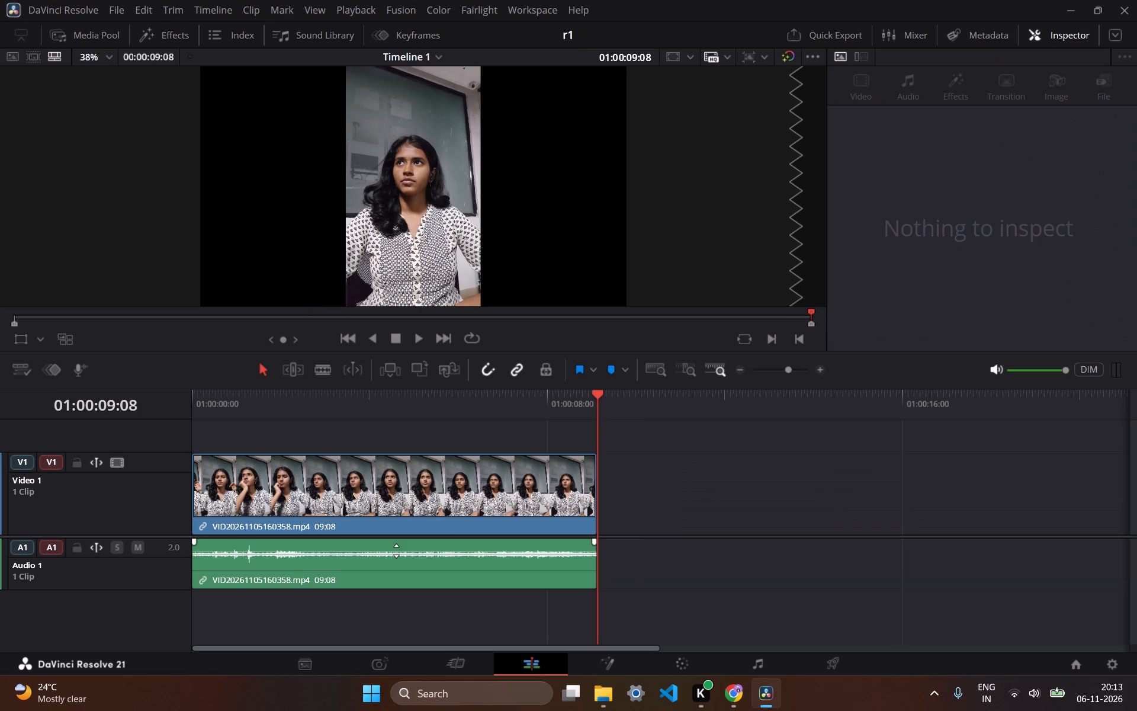
Play the remaining clip from the start of the timeline to about 01:00:07:47 to review the cut.
{"action": "key", "text": "space"}
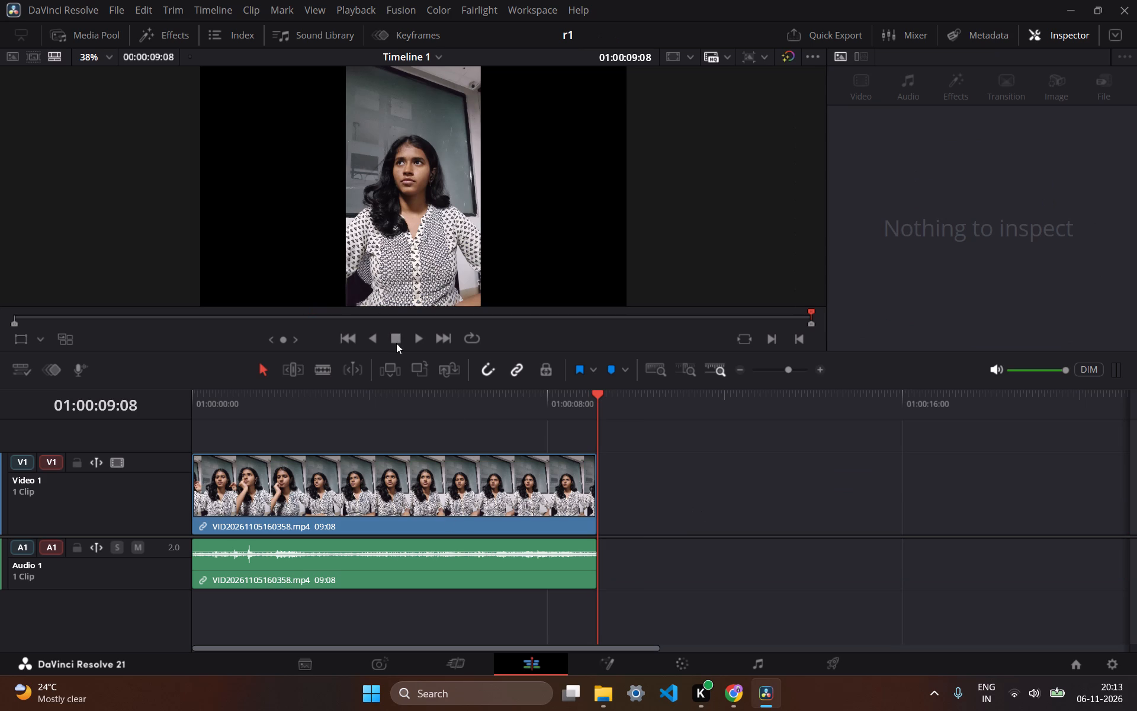
{"action": "key", "text": "space"}
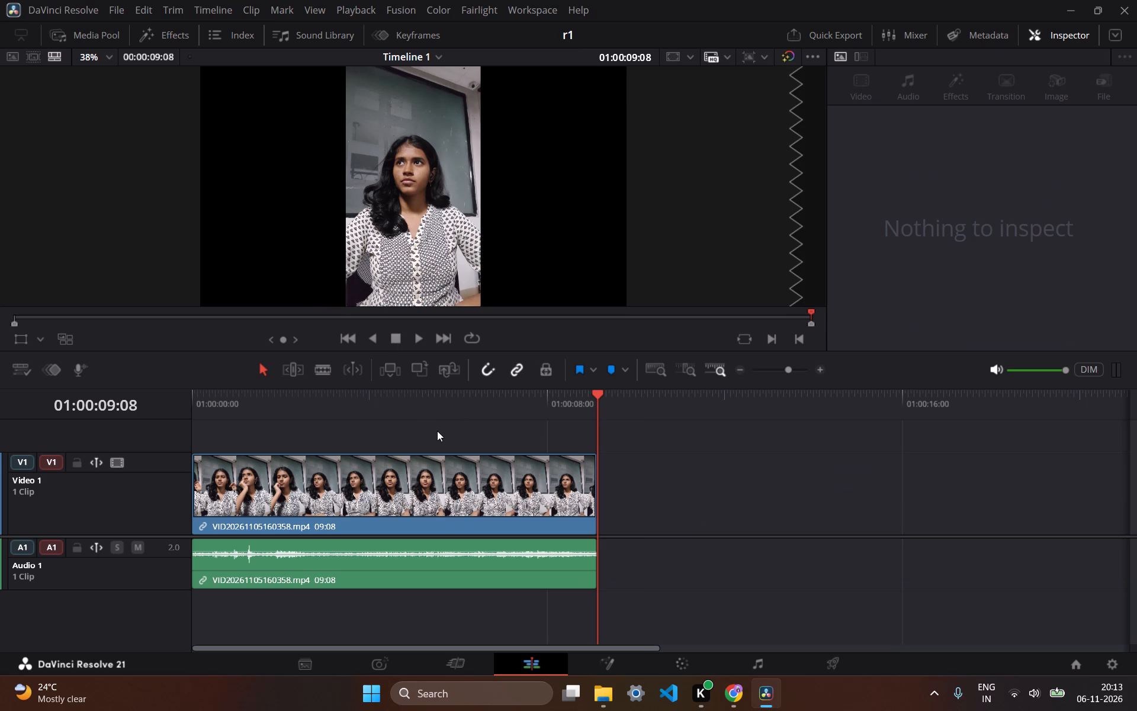
{"action": "scroll", "coordinate": [437, 431], "scroll_direction": "right", "scroll_amount": 5}
{"action": "scroll", "coordinate": [467, 565], "scroll_direction": "right", "scroll_amount": 11}
{"action": "scroll", "coordinate": [275, 462], "scroll_direction": "right", "scroll_amount": 4}
{"action": "left_click", "coordinate": [229, 463]}
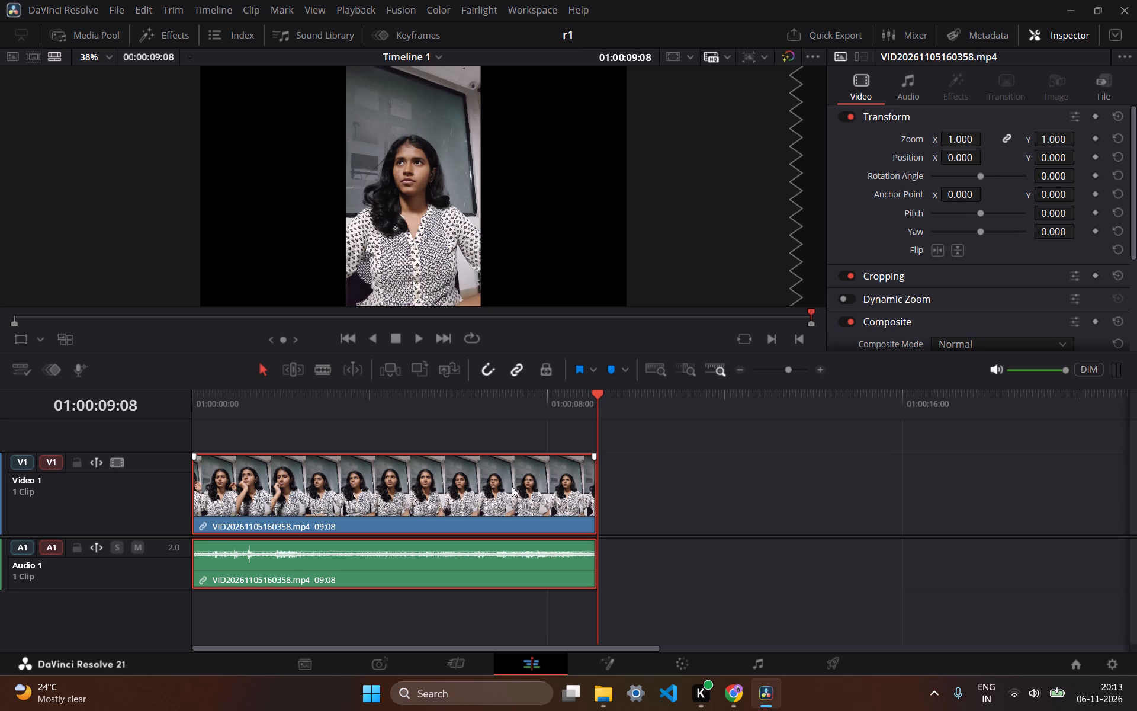
{"action": "left_click", "coordinate": [202, 392]}
{"action": "left_click", "coordinate": [191, 392]}
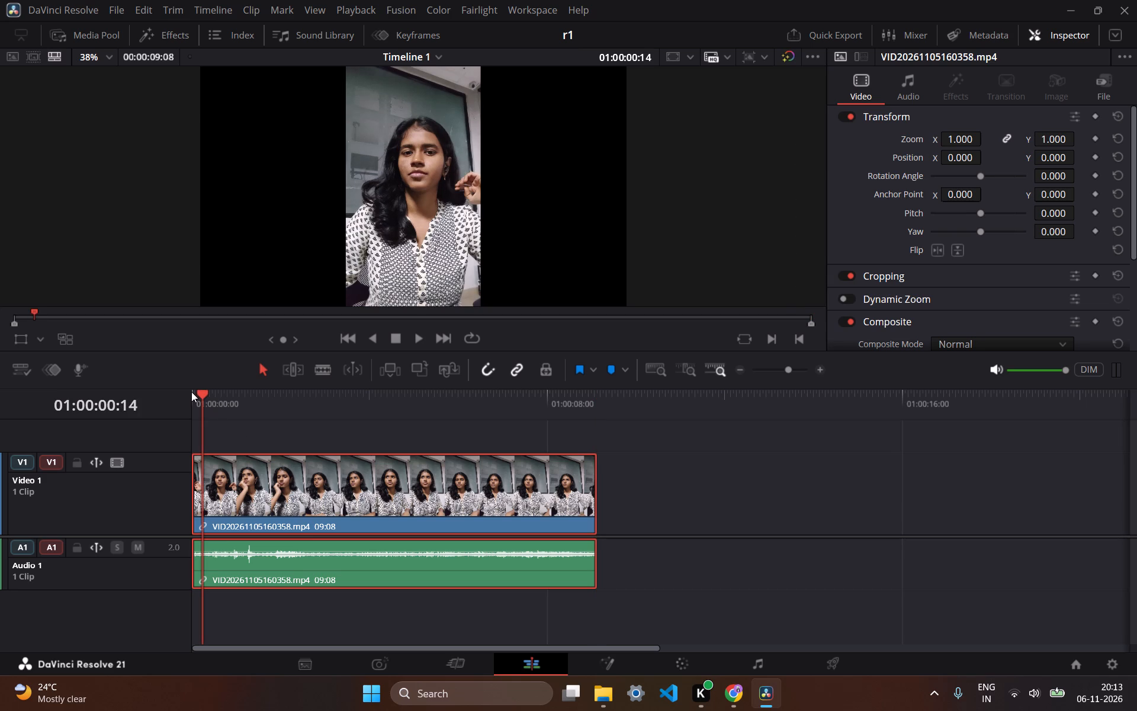
{"action": "left_click_drag", "start_coordinate": [201, 392], "coordinate": [181, 391]}
{"action": "key", "text": "space"}
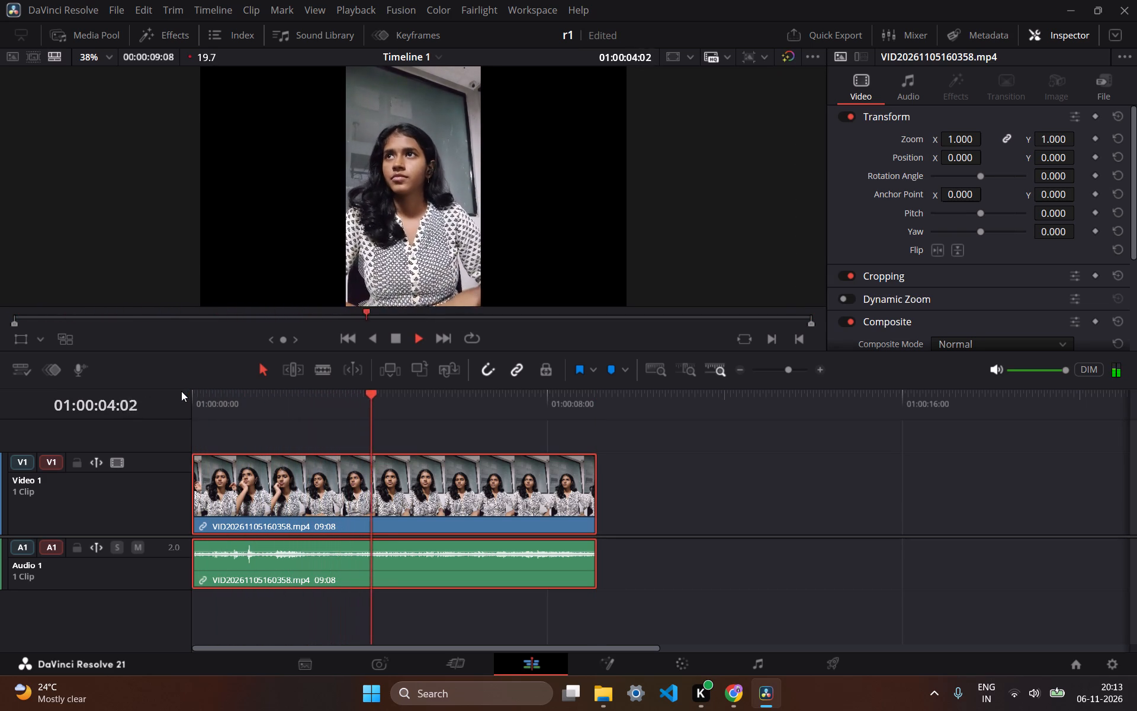
{"action": "left_click", "coordinate": [326, 581]}
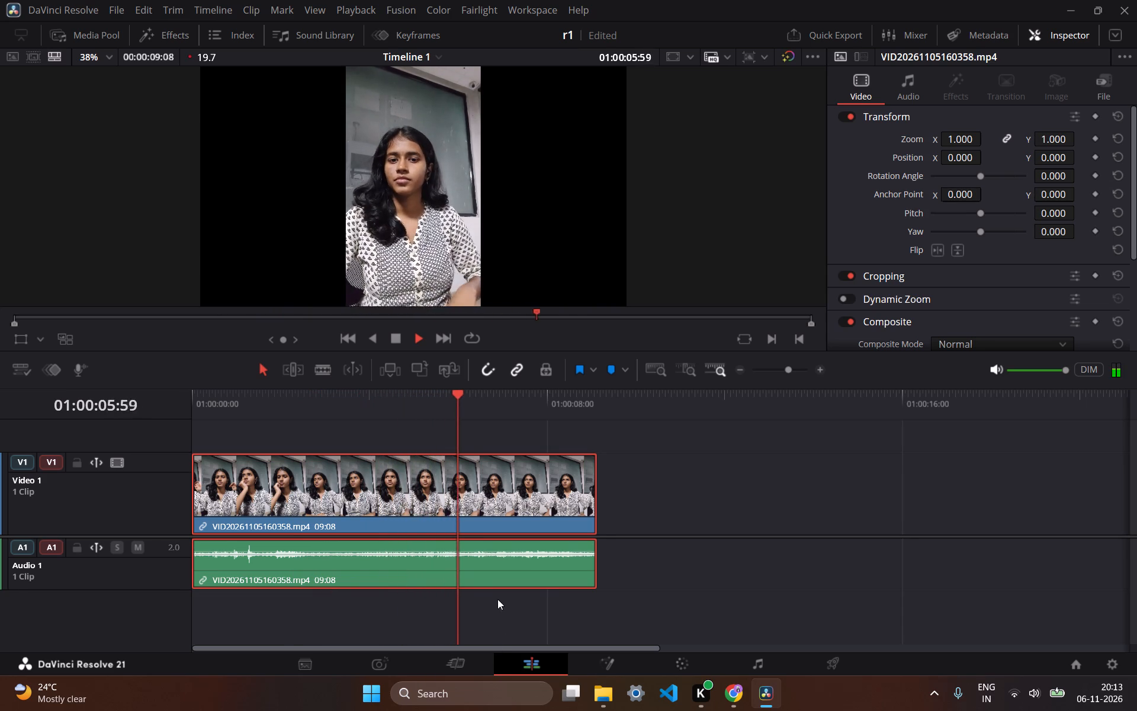
{"action": "left_click", "coordinate": [459, 488]}
{"action": "key", "text": "space"}
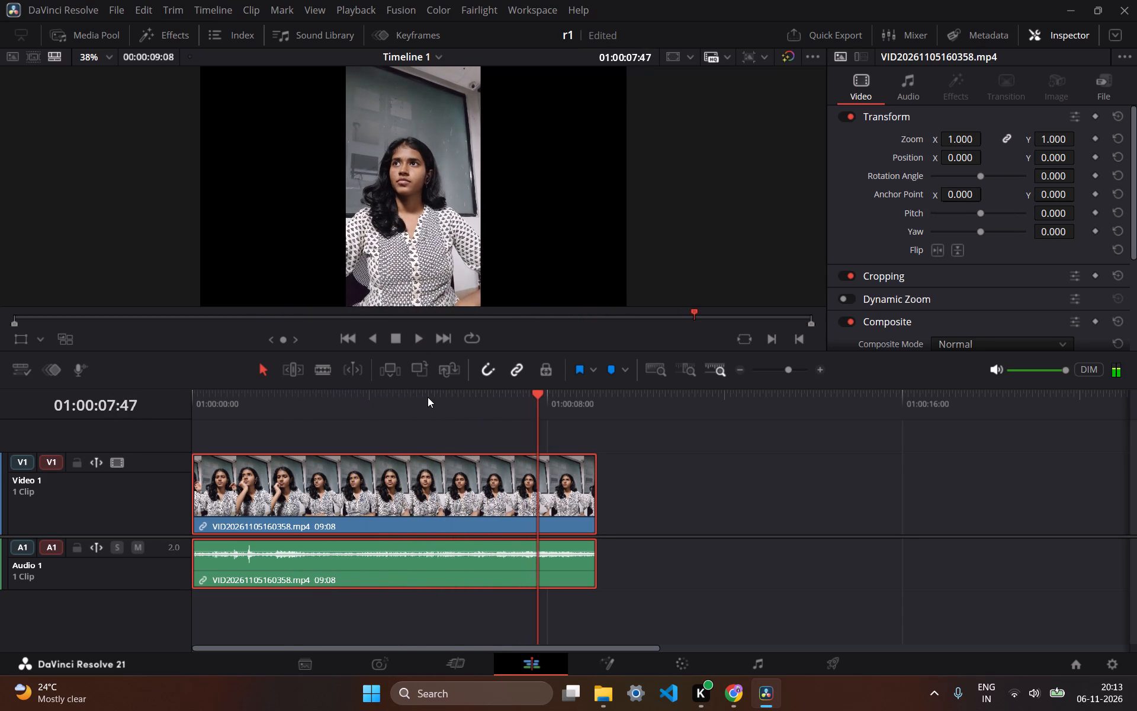
Enable vertical resolution in the project settings so the timeline is 1080 x 1920 HD, and save the settings.
{"action": "left_click", "coordinate": [448, 665]}
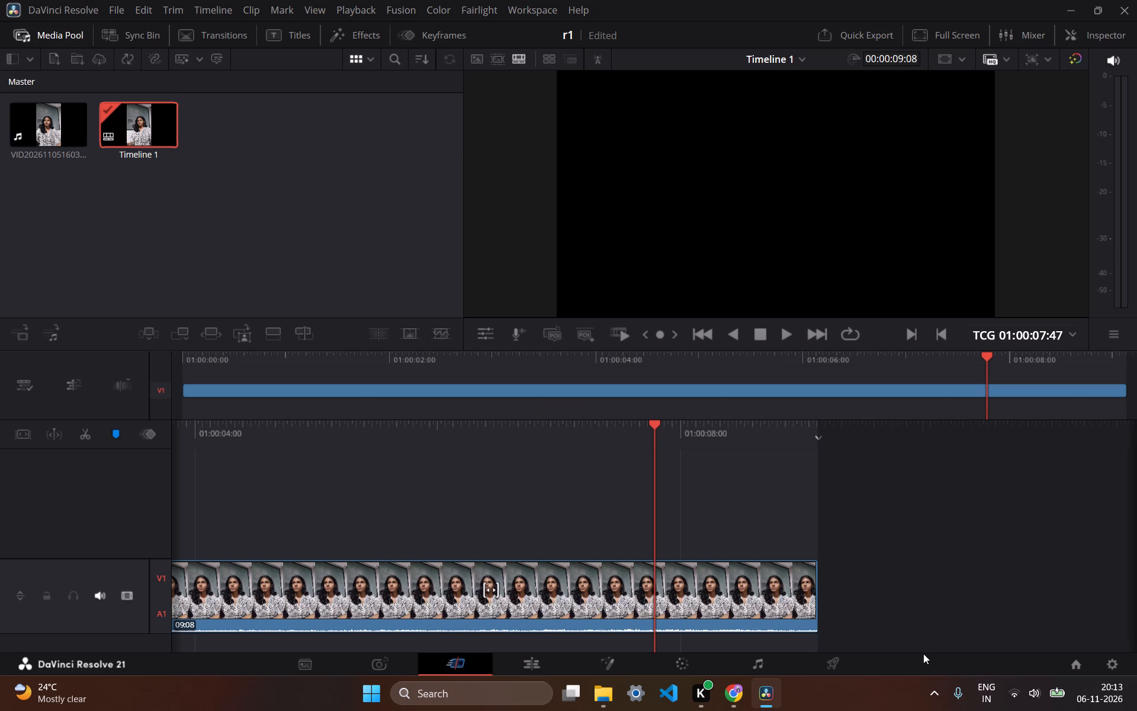
{"action": "left_click", "coordinate": [1102, 661]}
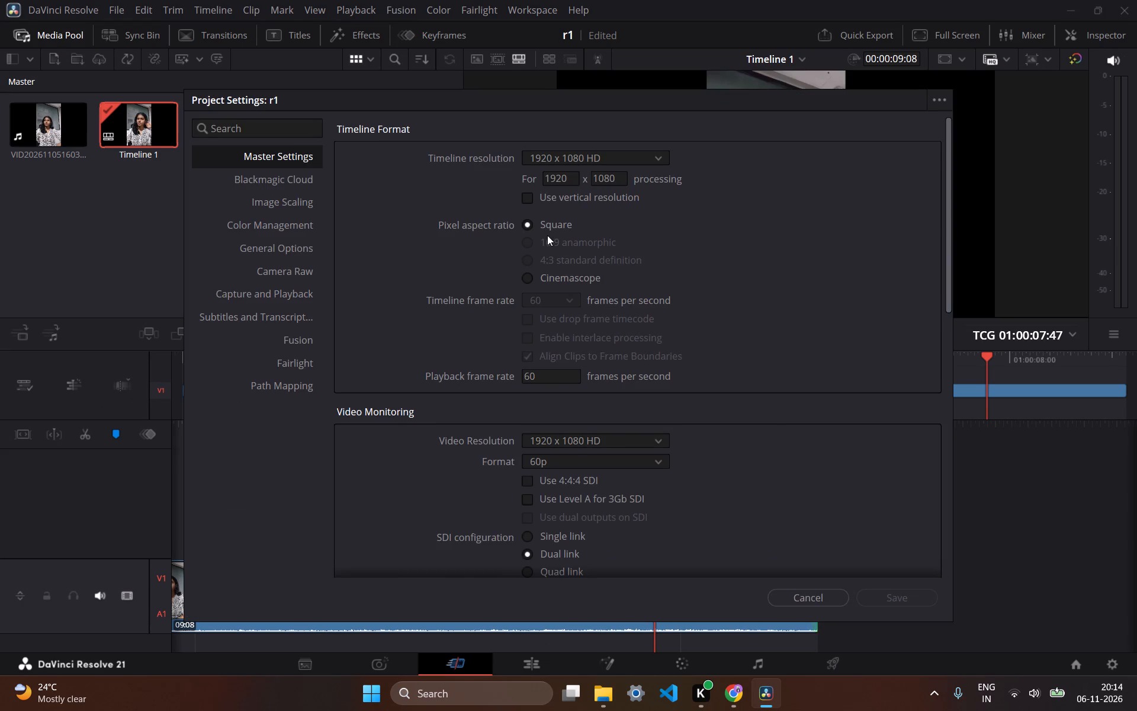
{"action": "left_click", "coordinate": [530, 196]}
{"action": "left_click", "coordinate": [901, 596]}
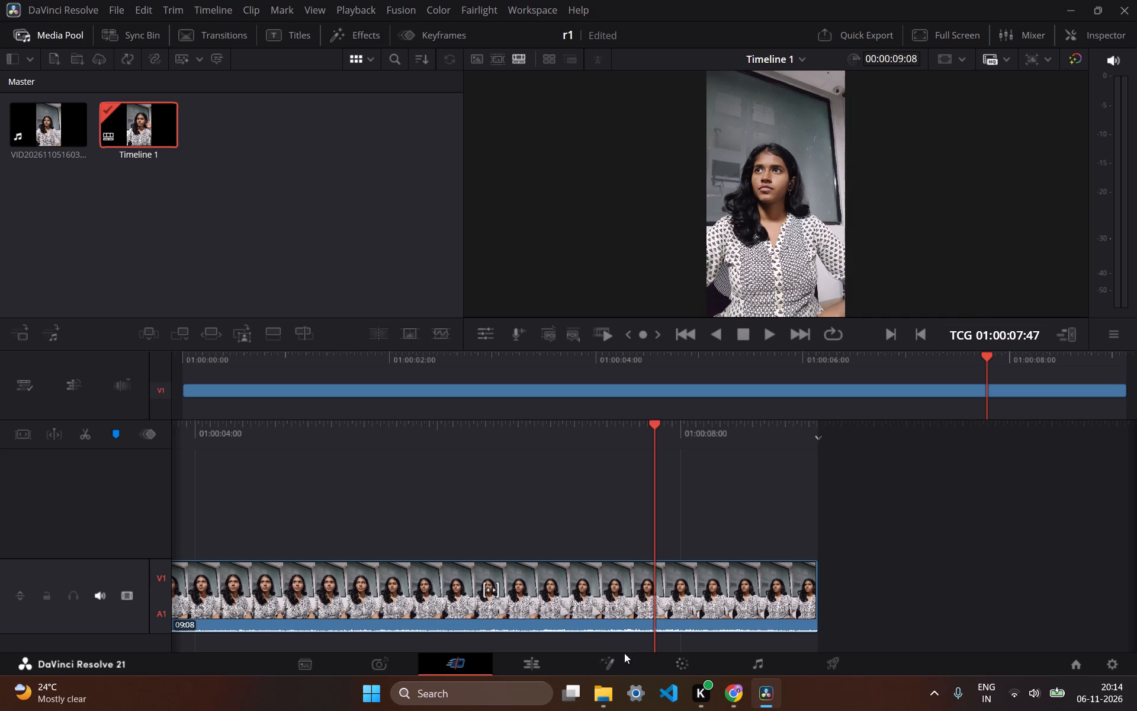
On the Edit page, unlink the clip's audio from its video.
{"action": "left_click", "coordinate": [539, 655]}
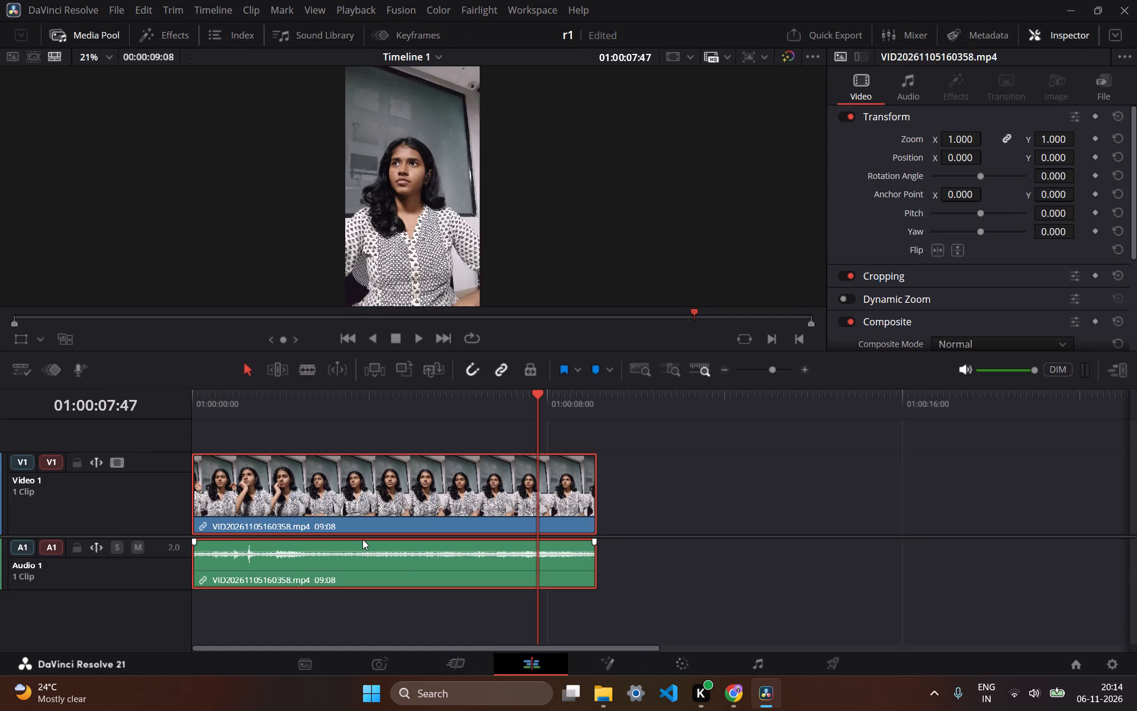
{"action": "left_click", "coordinate": [192, 398]}
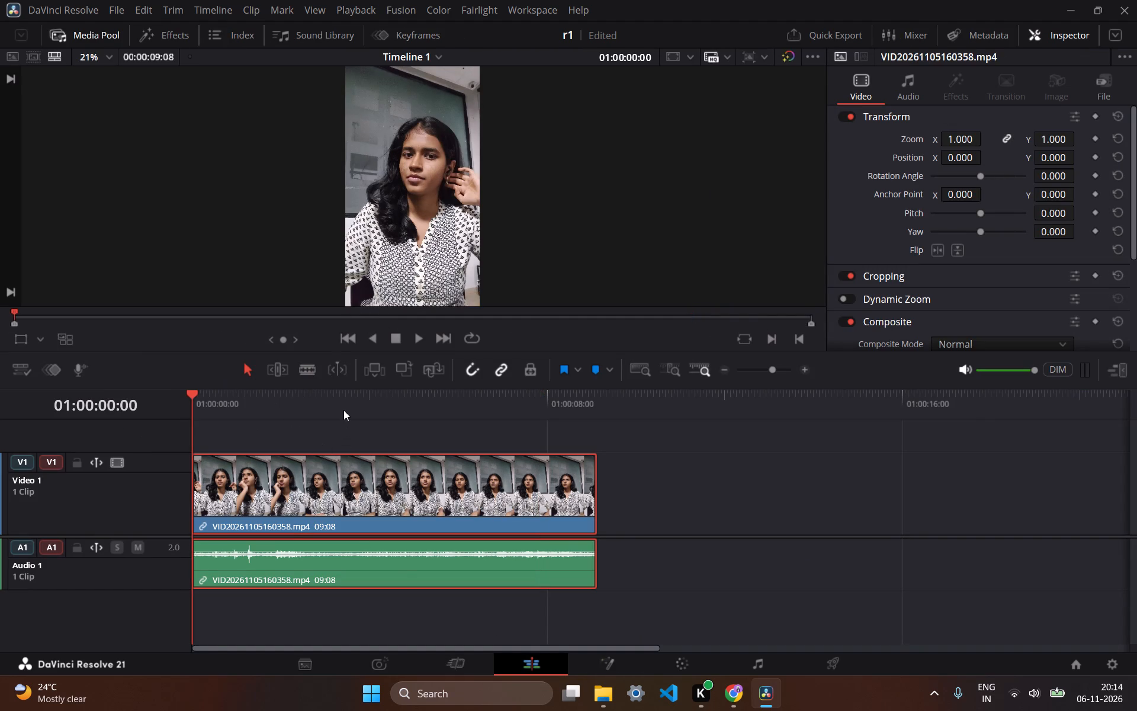
{"action": "left_click", "coordinate": [306, 568]}
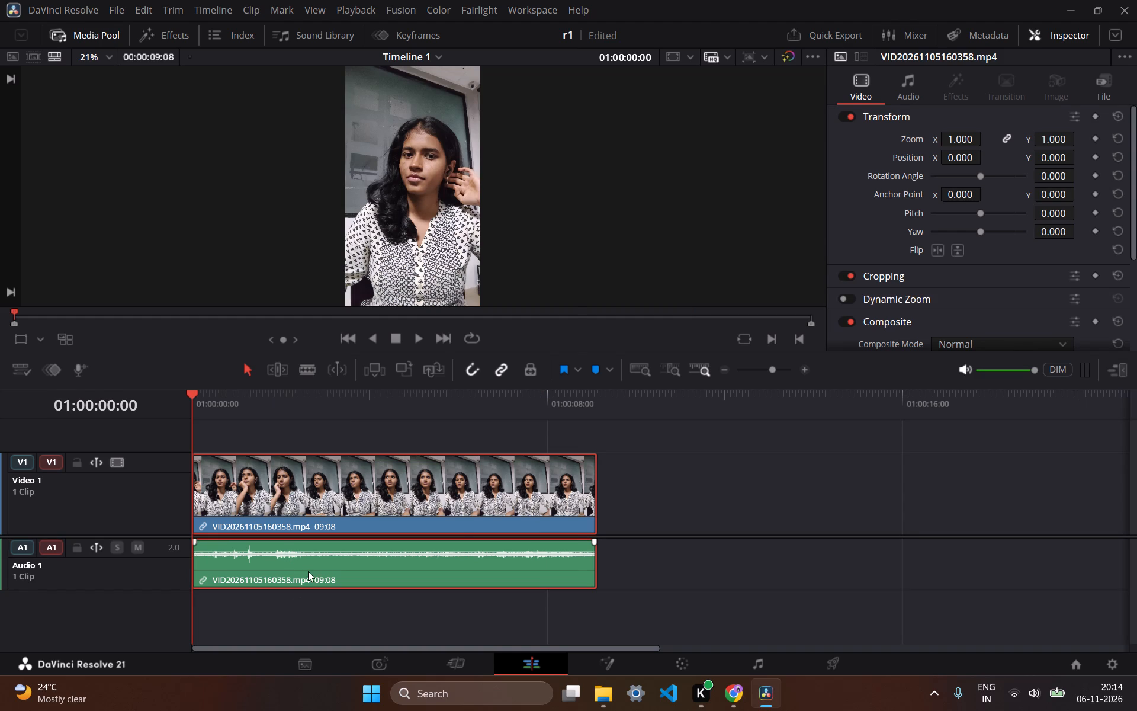
{"action": "right_click", "coordinate": [309, 574]}
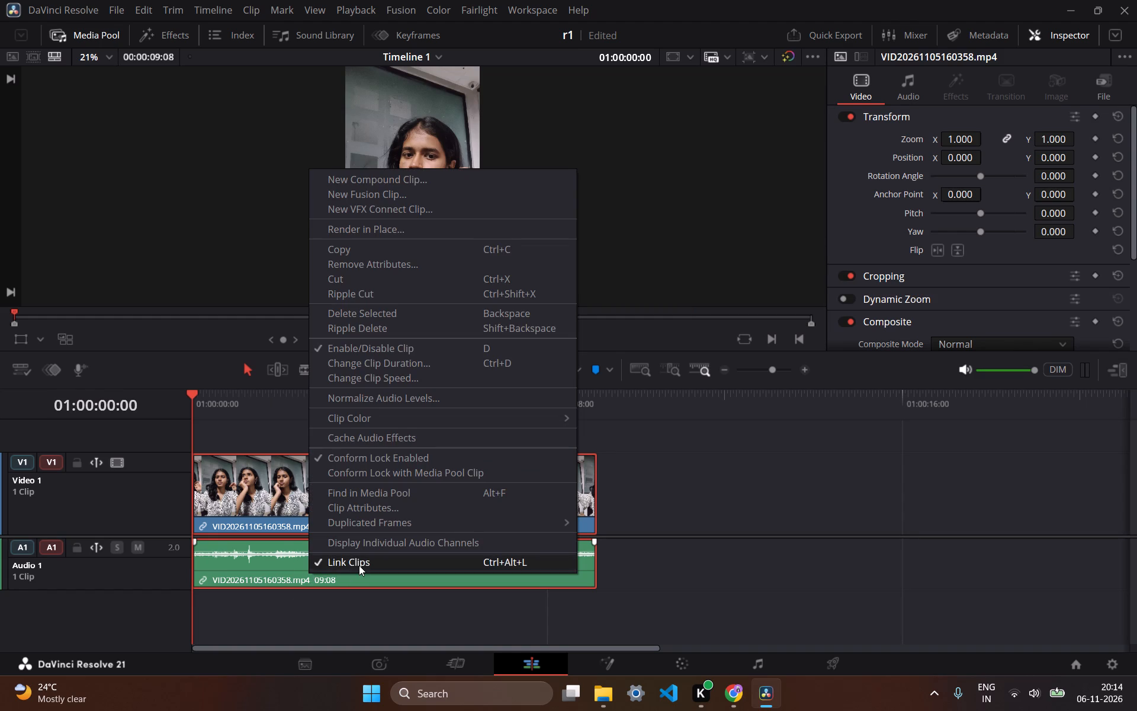
{"action": "left_click", "coordinate": [359, 565]}
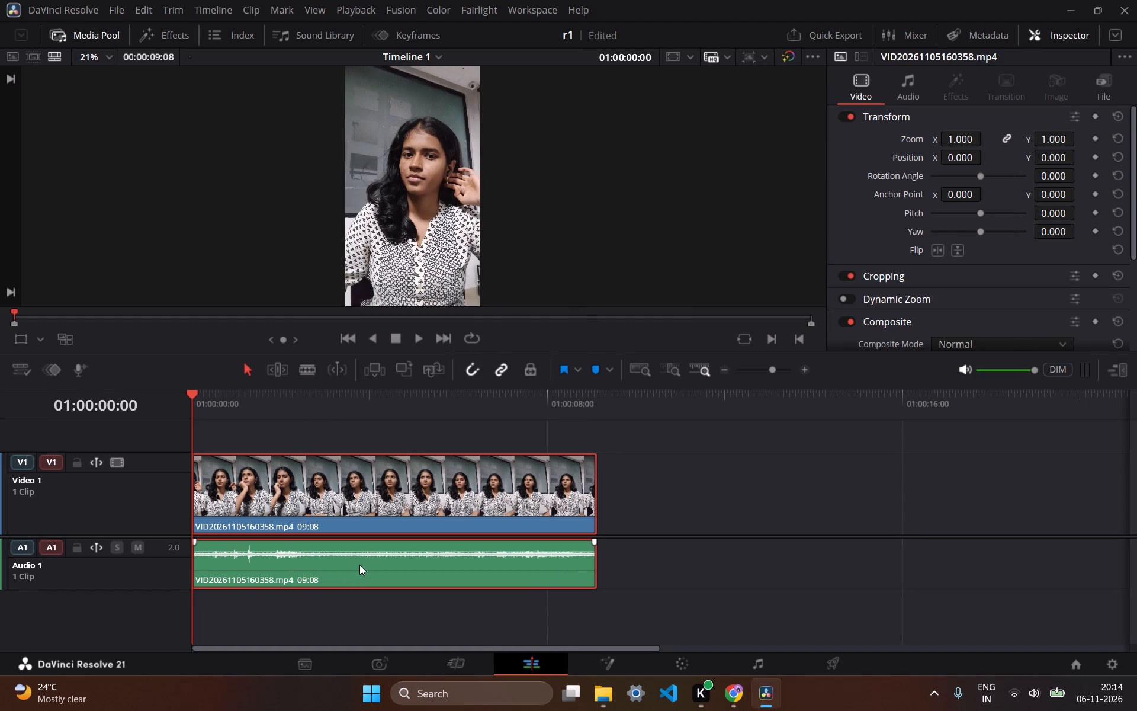
Play the unlinked clip from the start of the timeline to about 01:00:01:39.
{"action": "key", "text": "space"}
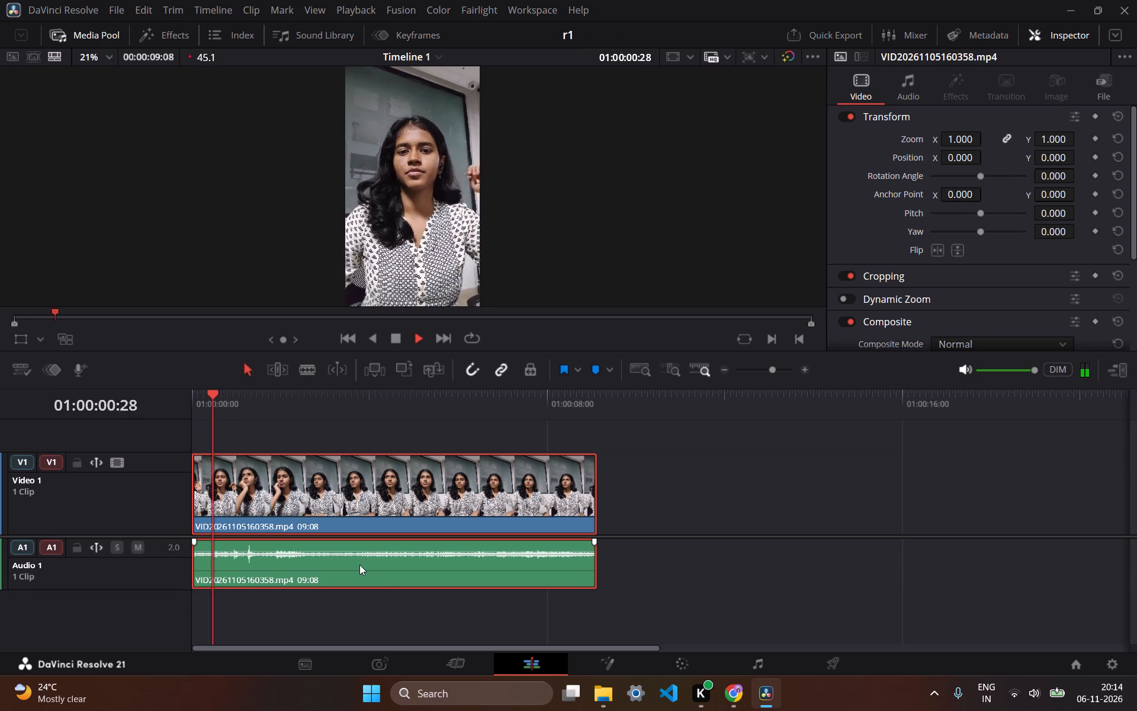
{"action": "key", "text": "space"}
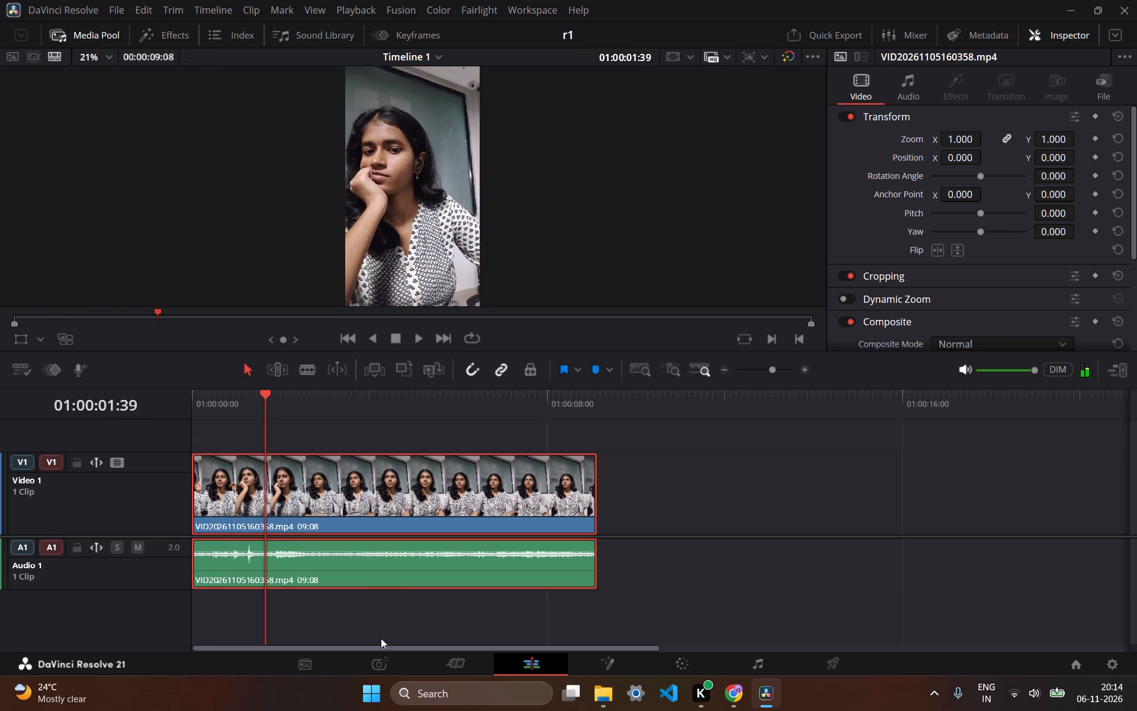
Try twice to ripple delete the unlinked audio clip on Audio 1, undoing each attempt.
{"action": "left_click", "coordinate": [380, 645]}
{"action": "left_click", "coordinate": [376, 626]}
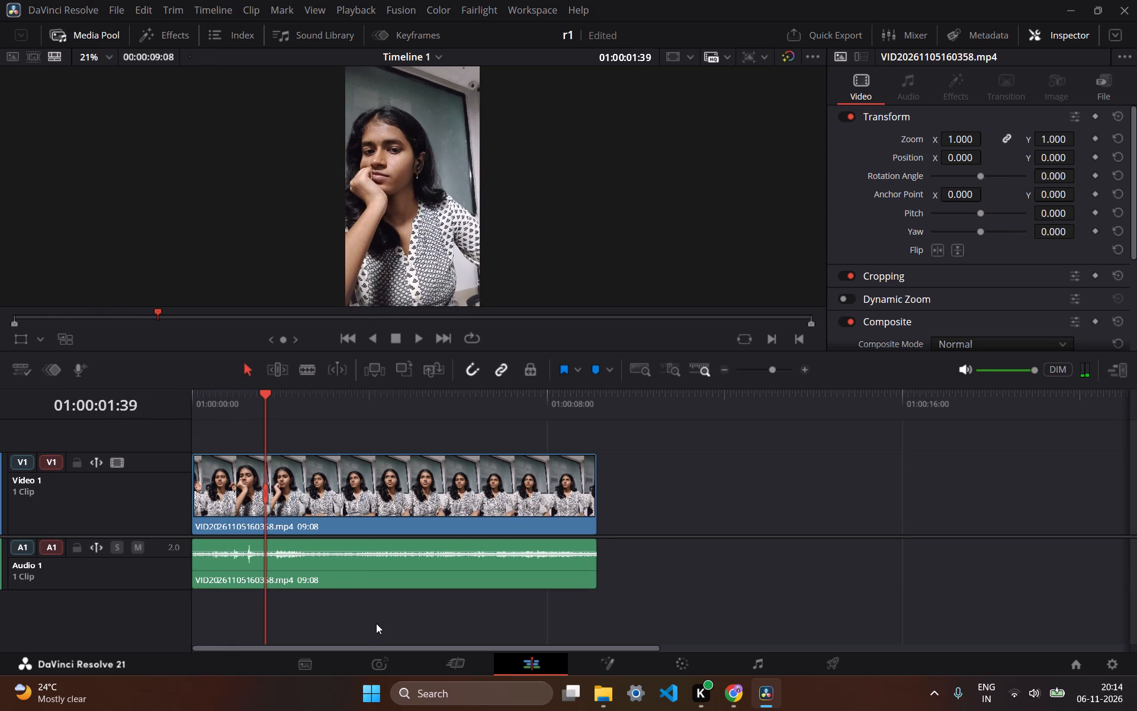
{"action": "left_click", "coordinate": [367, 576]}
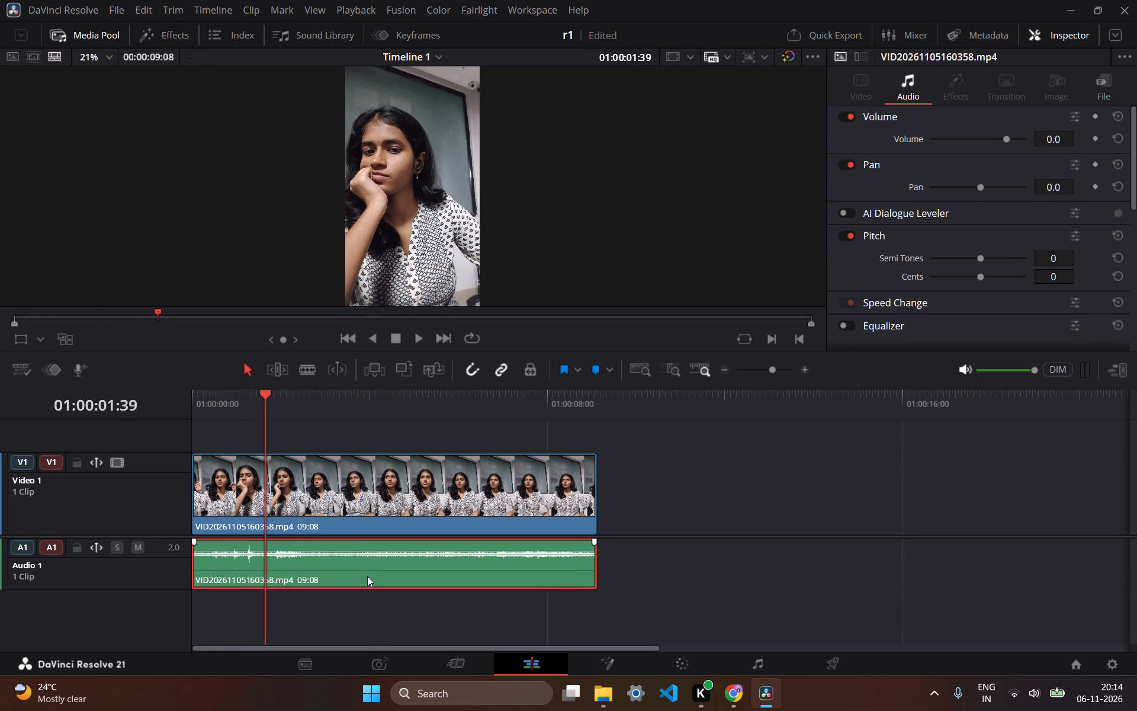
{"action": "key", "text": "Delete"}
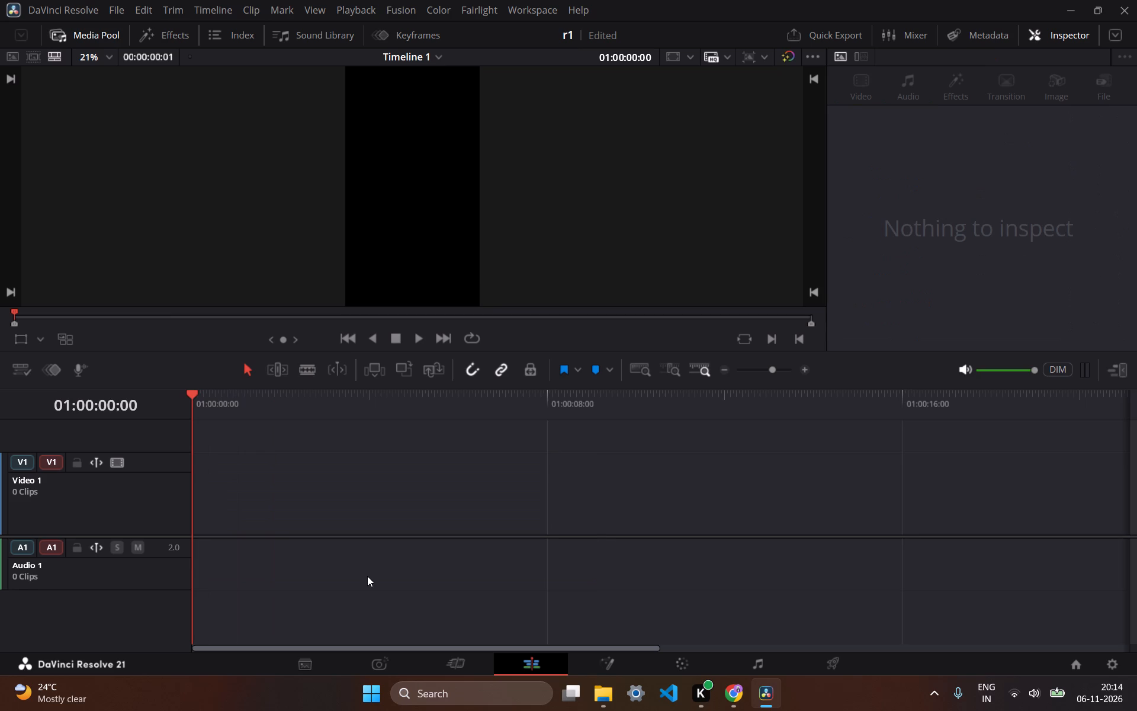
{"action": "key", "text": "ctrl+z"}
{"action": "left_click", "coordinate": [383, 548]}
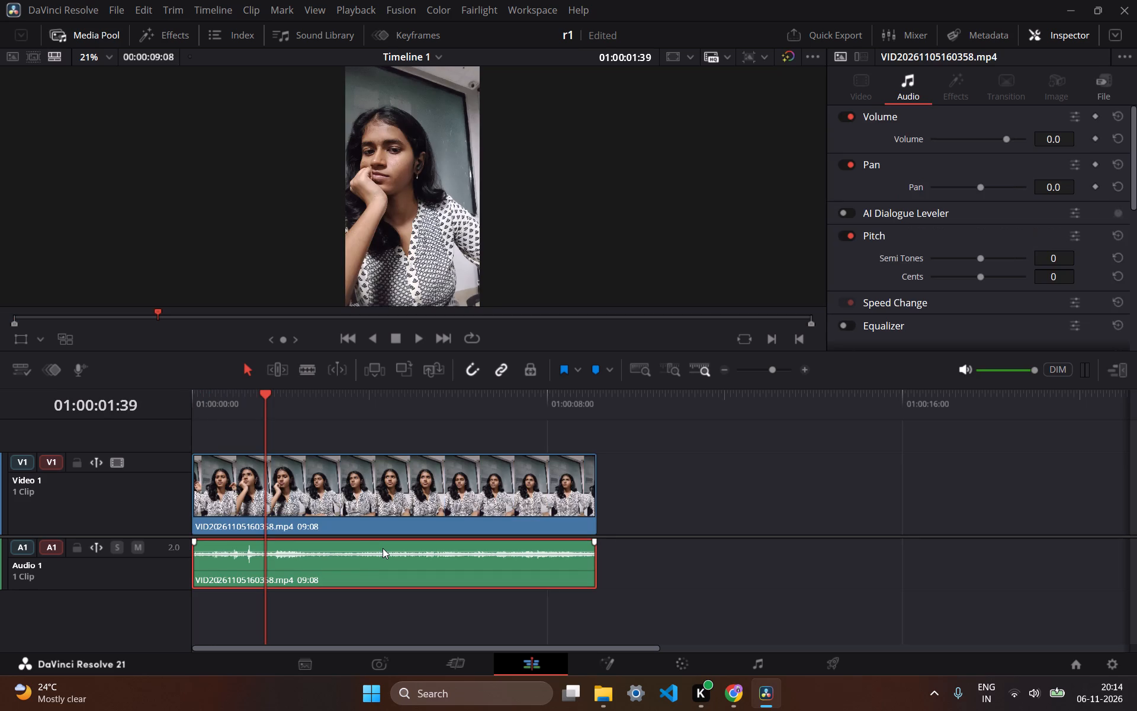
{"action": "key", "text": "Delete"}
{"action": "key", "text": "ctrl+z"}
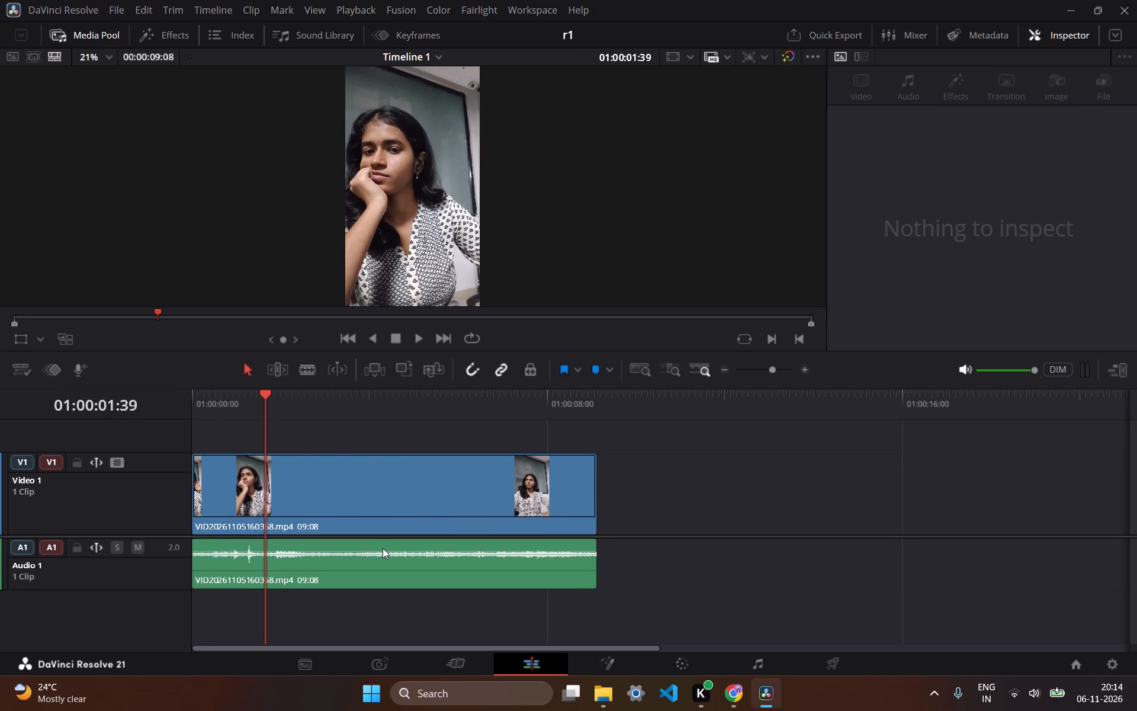
Delete only the audio clip from Audio 1 without rippling, keeping the video clip, and save the project.
{"action": "left_click", "coordinate": [396, 553]}
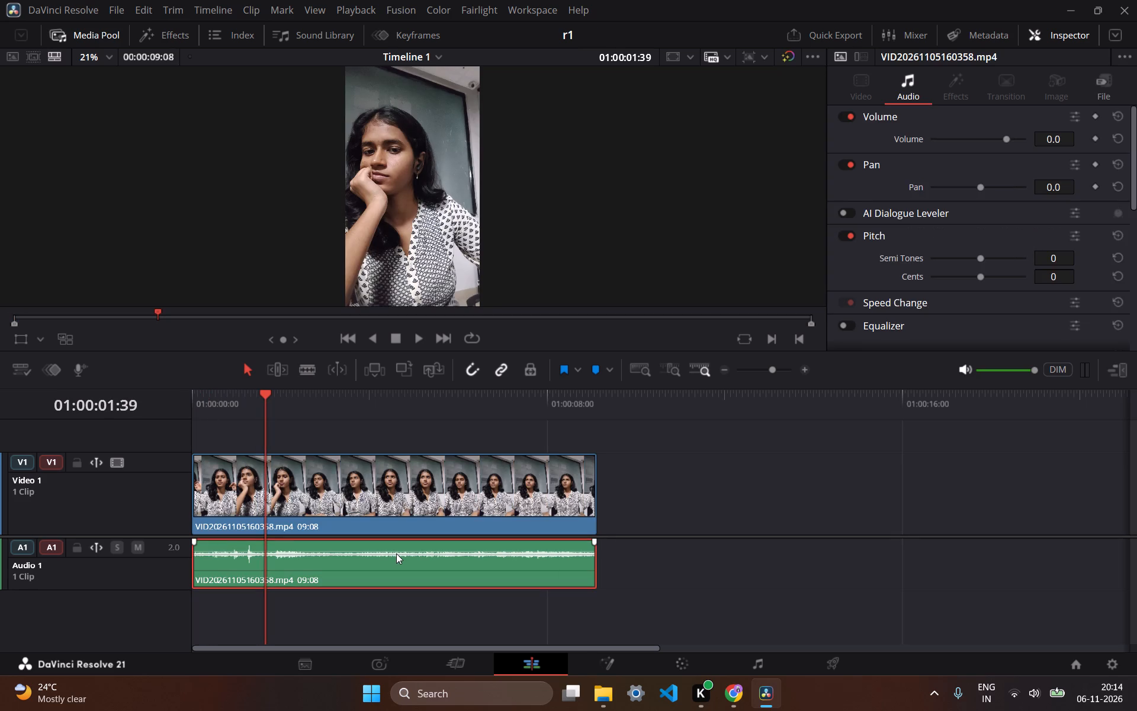
{"action": "key", "text": "BackSpace"}
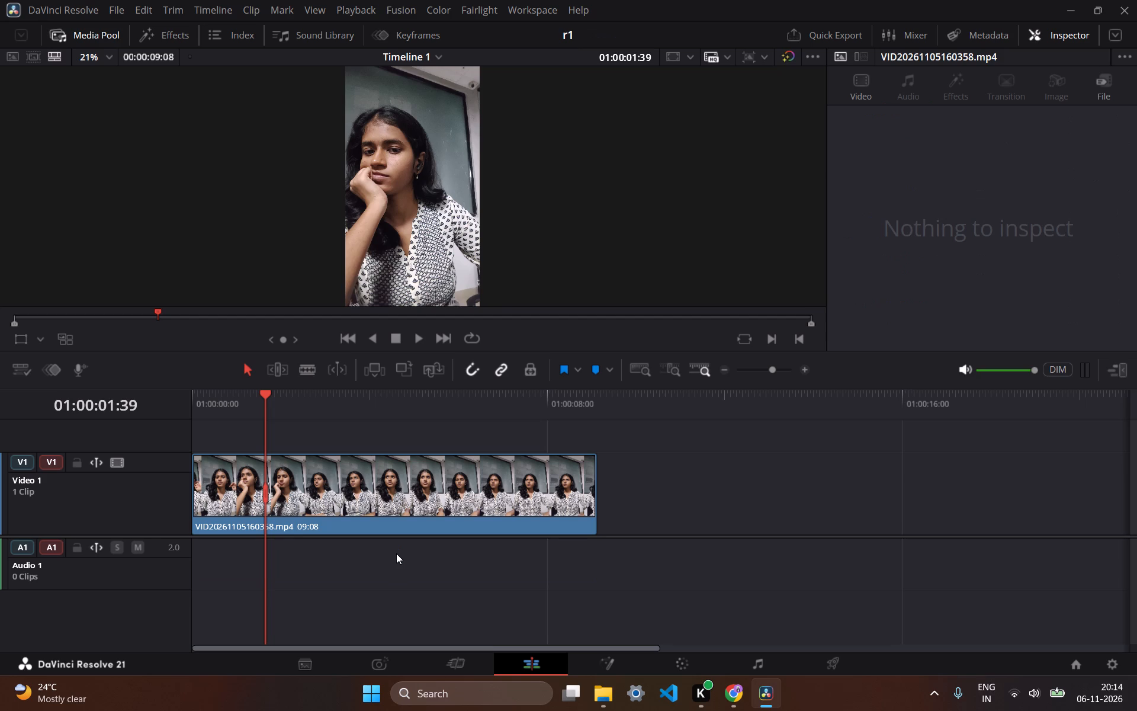
{"action": "left_click", "coordinate": [371, 498]}
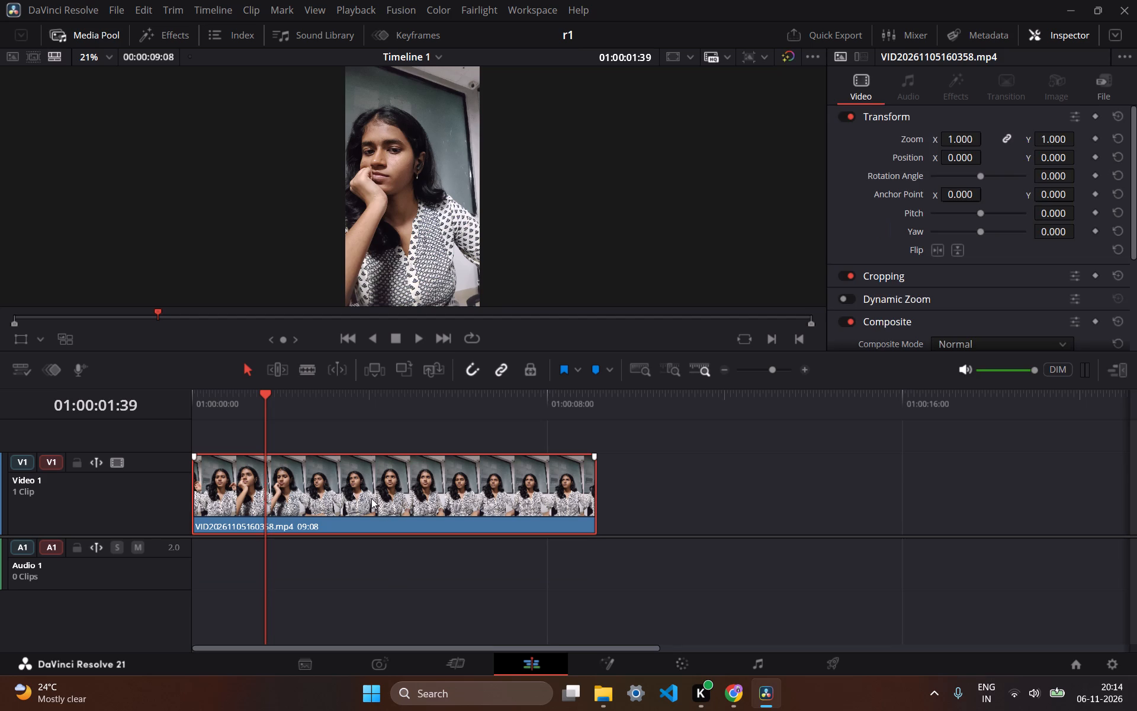
{"action": "key", "text": "ctrl+s"}
Play the video-only clip from the start of the timeline through to its end to review it.
{"action": "scroll", "coordinate": [349, 508], "scroll_direction": "right", "scroll_amount": 4}
{"action": "left_click", "coordinate": [193, 393]}
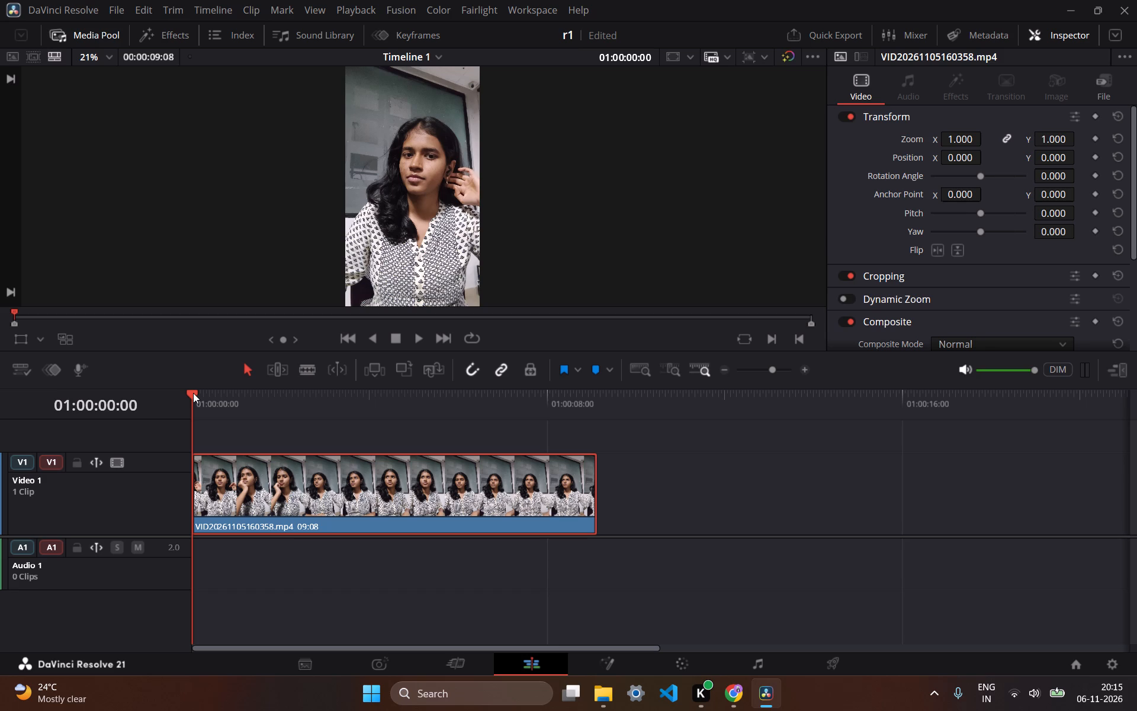
{"action": "key", "text": "space"}
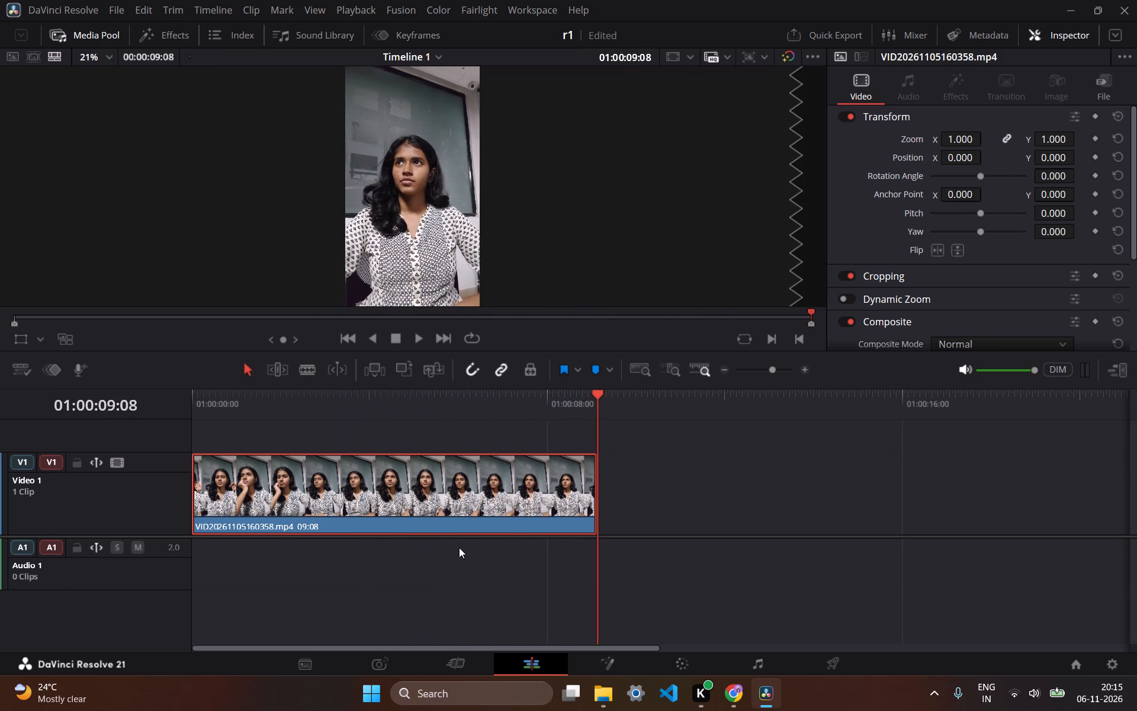
Trim the end of the video clip on Video 1 to a duration of 08:37.
{"action": "left_click_drag", "start_coordinate": [455, 549], "coordinate": [476, 522]}
{"action": "left_click", "coordinate": [476, 522]}
{"action": "left_click_drag", "start_coordinate": [596, 491], "coordinate": [709, 480]}
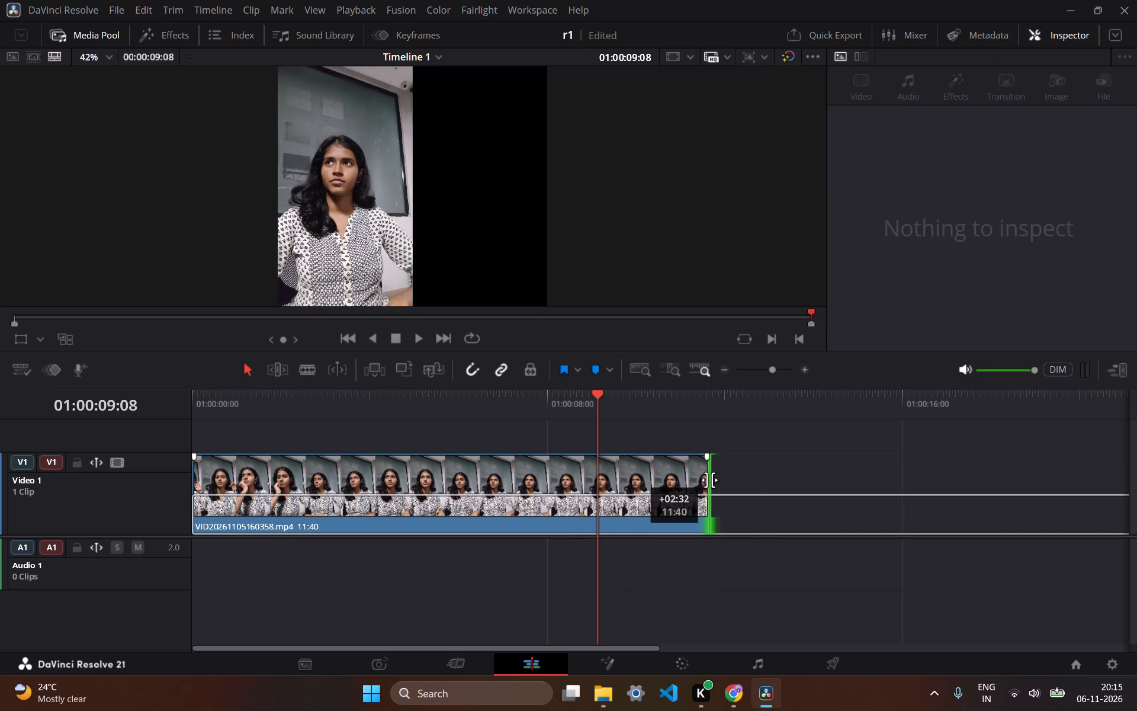
{"action": "left_click_drag", "start_coordinate": [709, 480], "coordinate": [615, 433]}
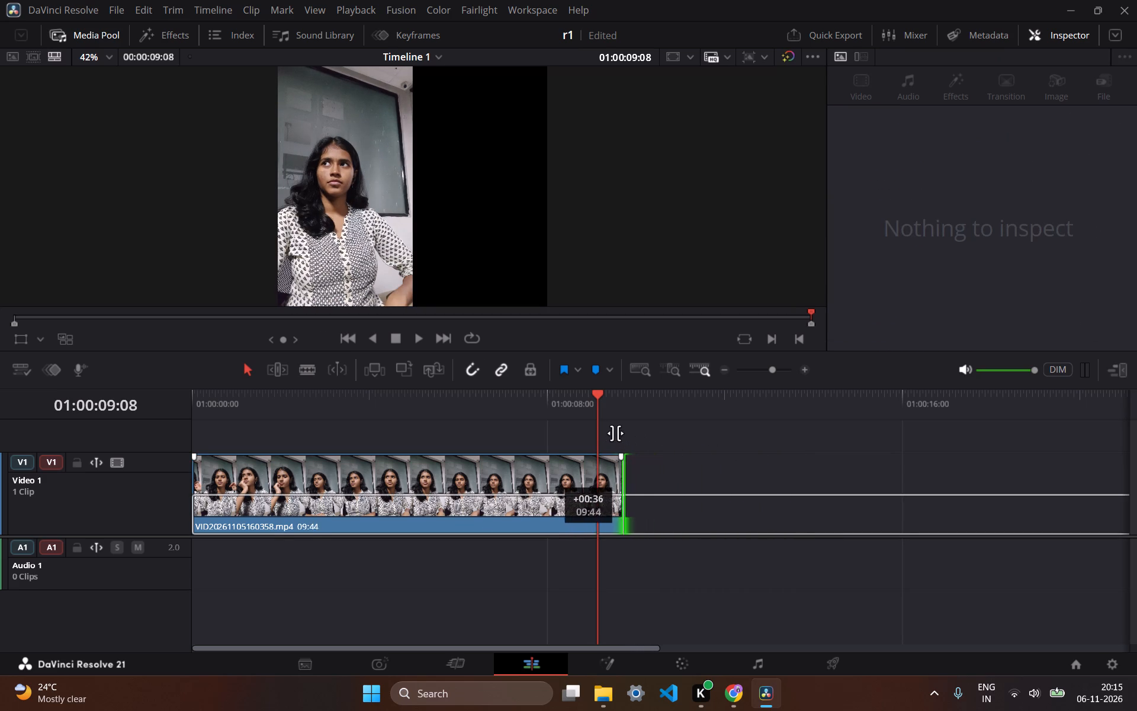
{"action": "left_click_drag", "start_coordinate": [615, 433], "coordinate": [573, 444]}
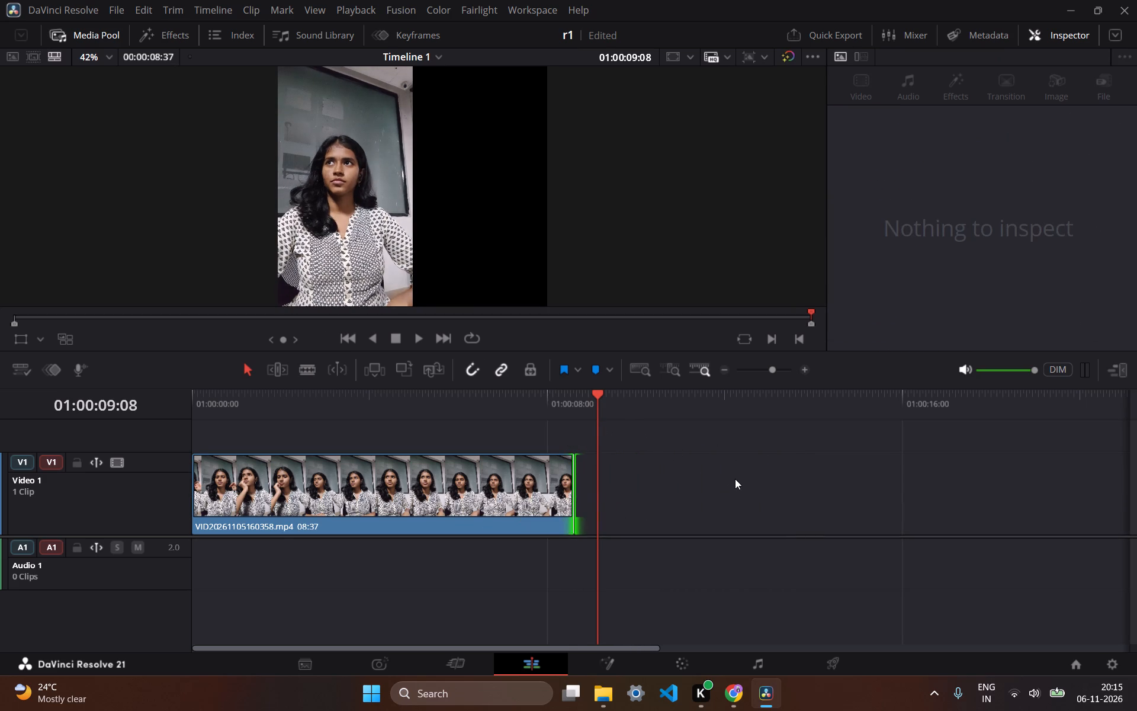
Trim the end of the video clip on Video 1 to a duration of 07:43, keeping its start at 01:00:00:00.
{"action": "left_click", "coordinate": [735, 479]}
{"action": "scroll", "coordinate": [735, 479], "scroll_direction": "right", "scroll_amount": 5}
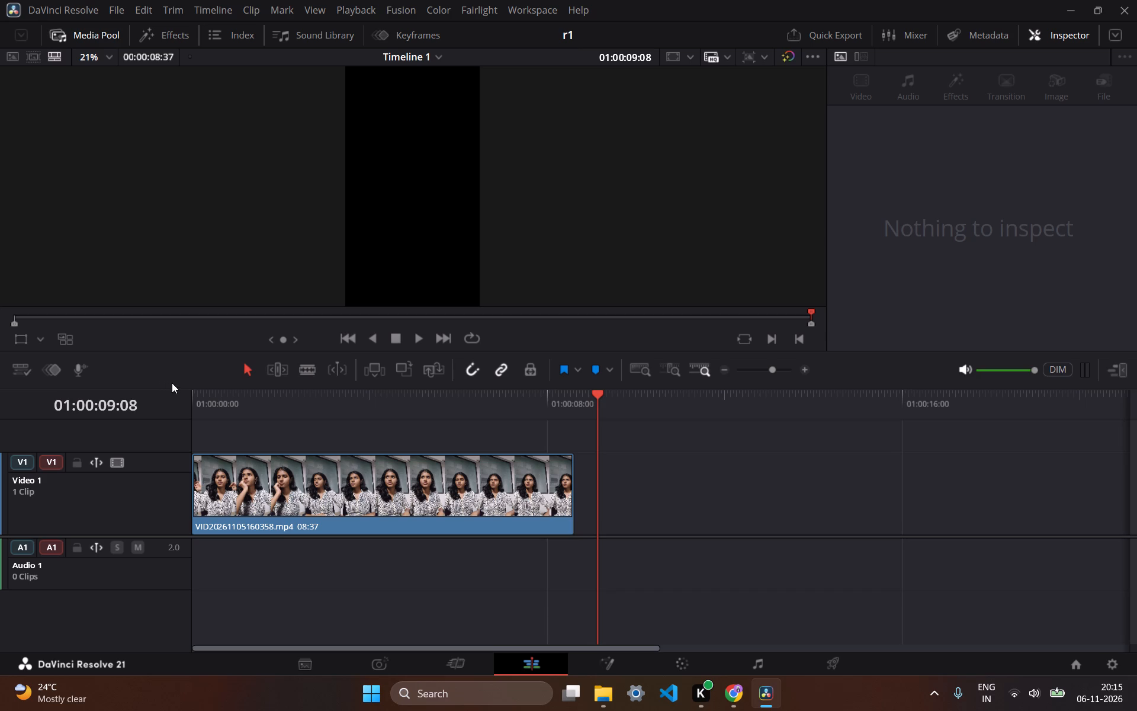
{"action": "left_click", "coordinate": [193, 387]}
{"action": "left_click", "coordinate": [198, 401]}
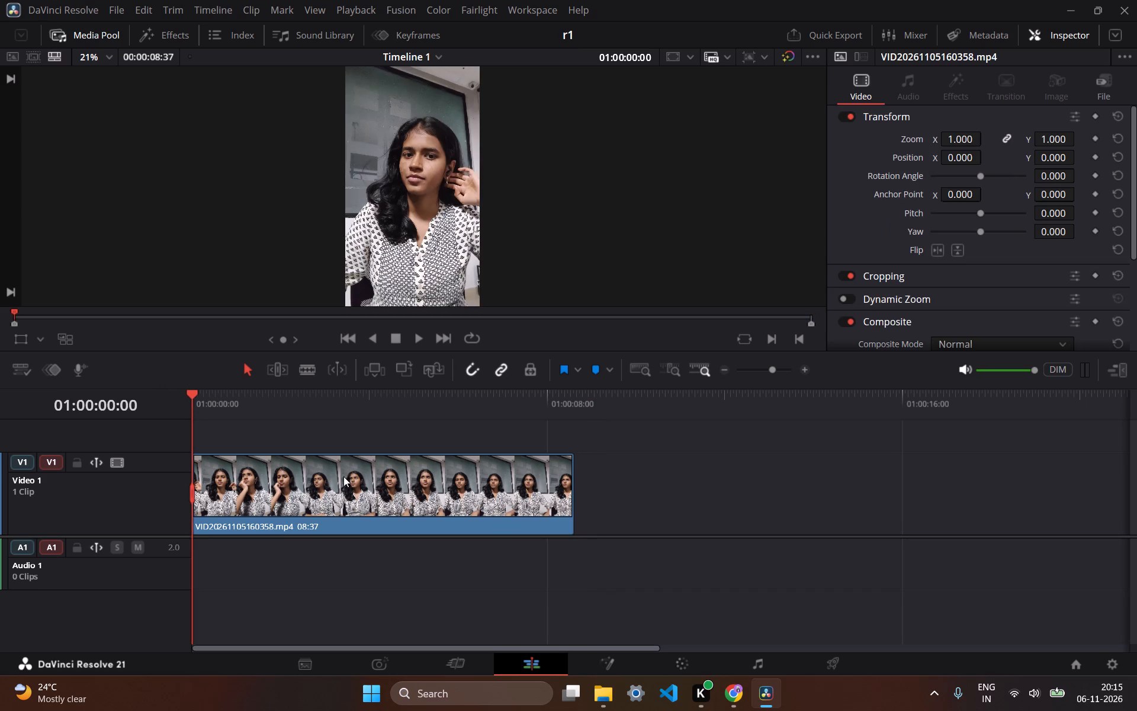
{"action": "left_click_drag", "start_coordinate": [560, 519], "coordinate": [573, 496]}
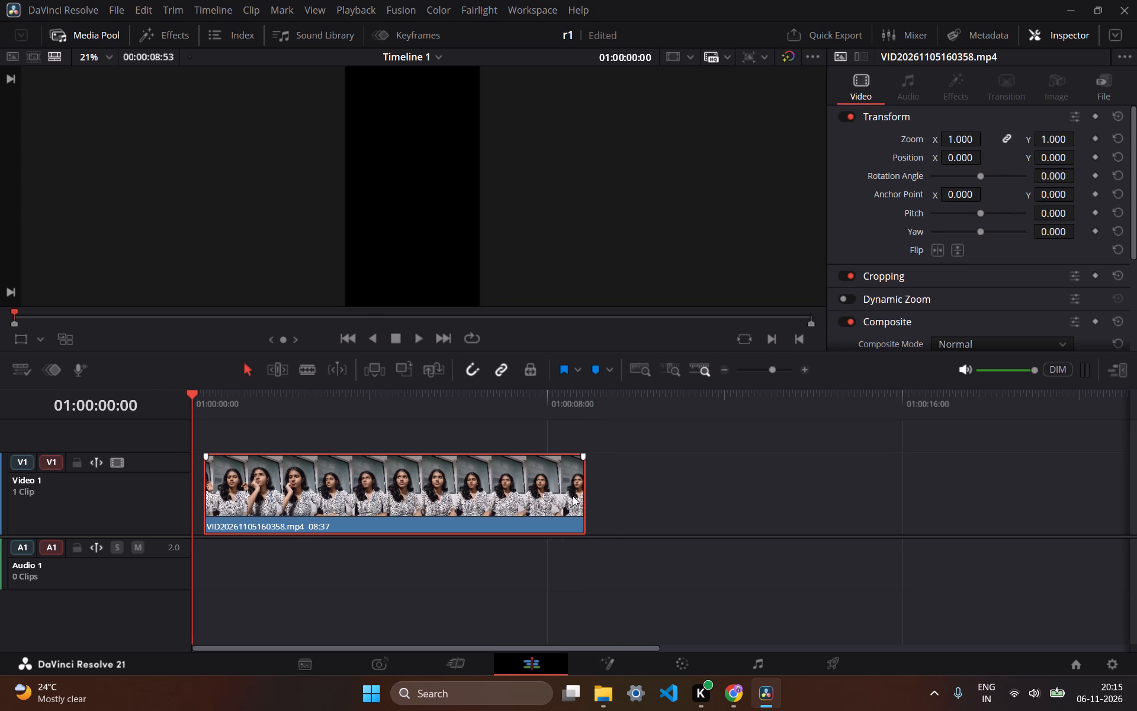
{"action": "left_click_drag", "start_coordinate": [568, 495], "coordinate": [490, 498]}
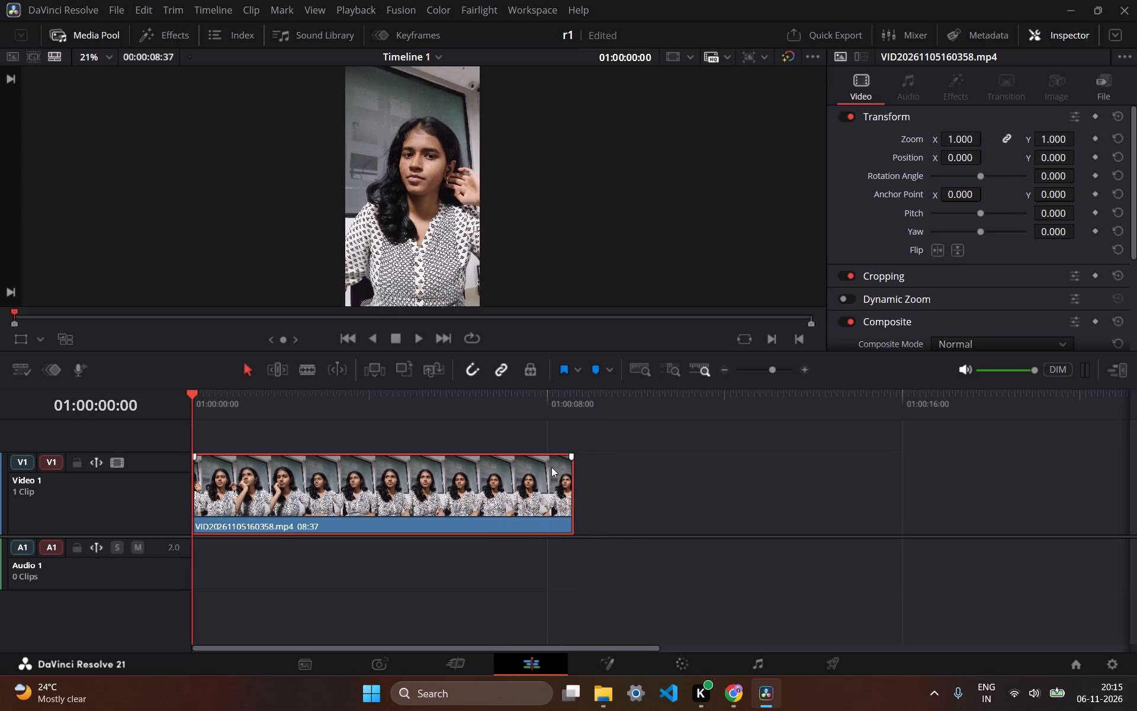
{"action": "left_click_drag", "start_coordinate": [574, 490], "coordinate": [554, 490]}
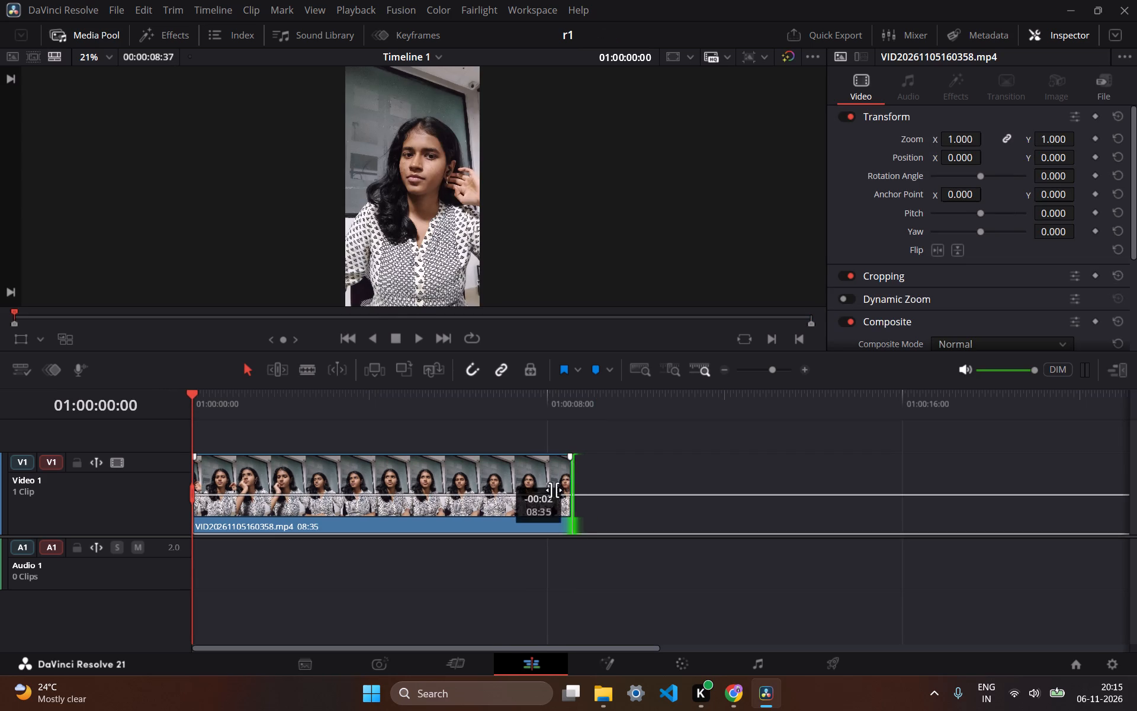
{"action": "left_click_drag", "start_coordinate": [554, 490], "coordinate": [537, 488]}
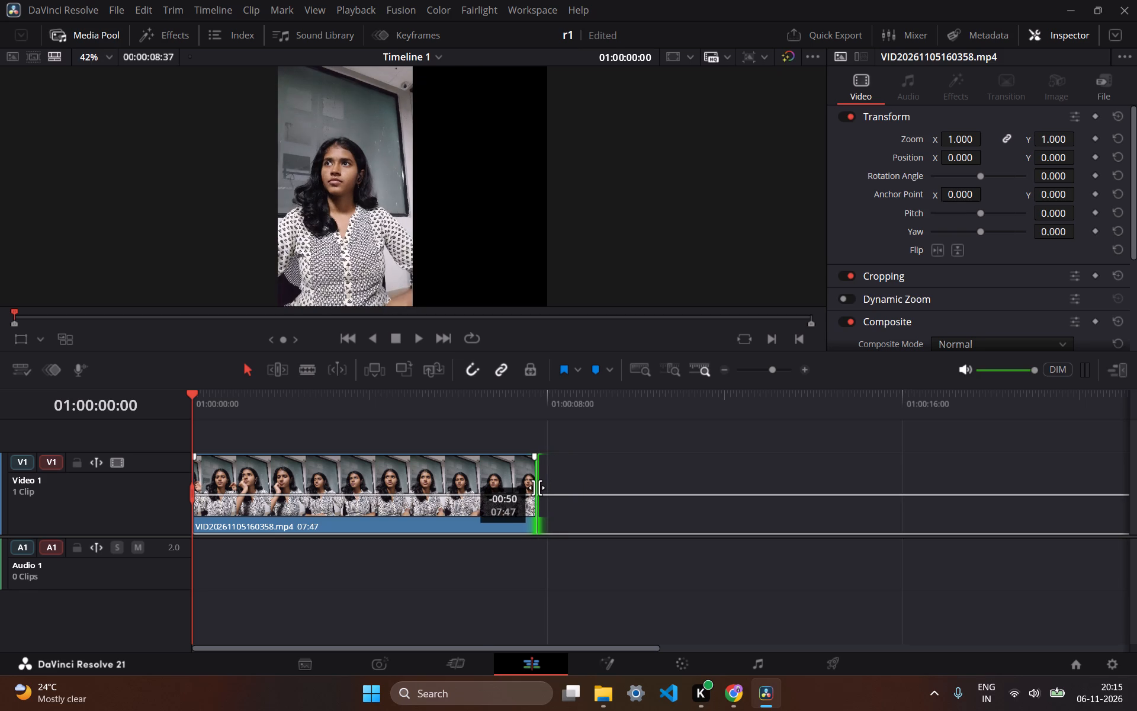
{"action": "left_click_drag", "start_coordinate": [537, 488], "coordinate": [534, 488]}
Play the shortened clip from the start of the timeline through to its end to review it.
{"action": "key", "text": "space"}
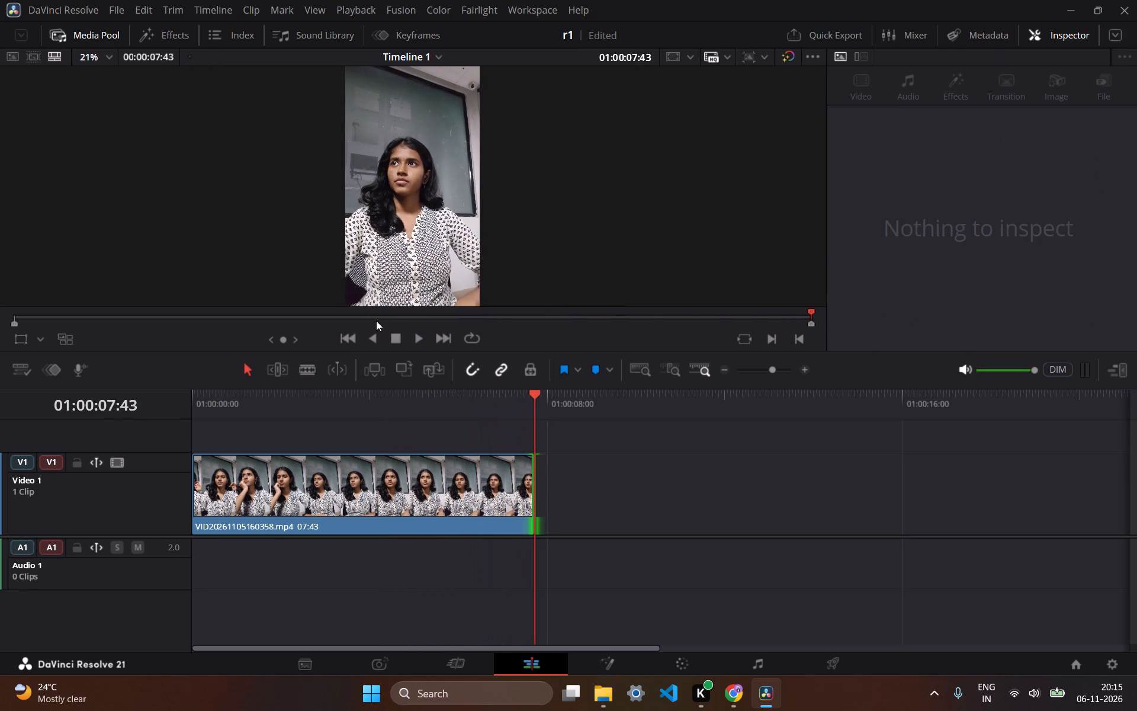
{"action": "left_click", "coordinate": [635, 422]}
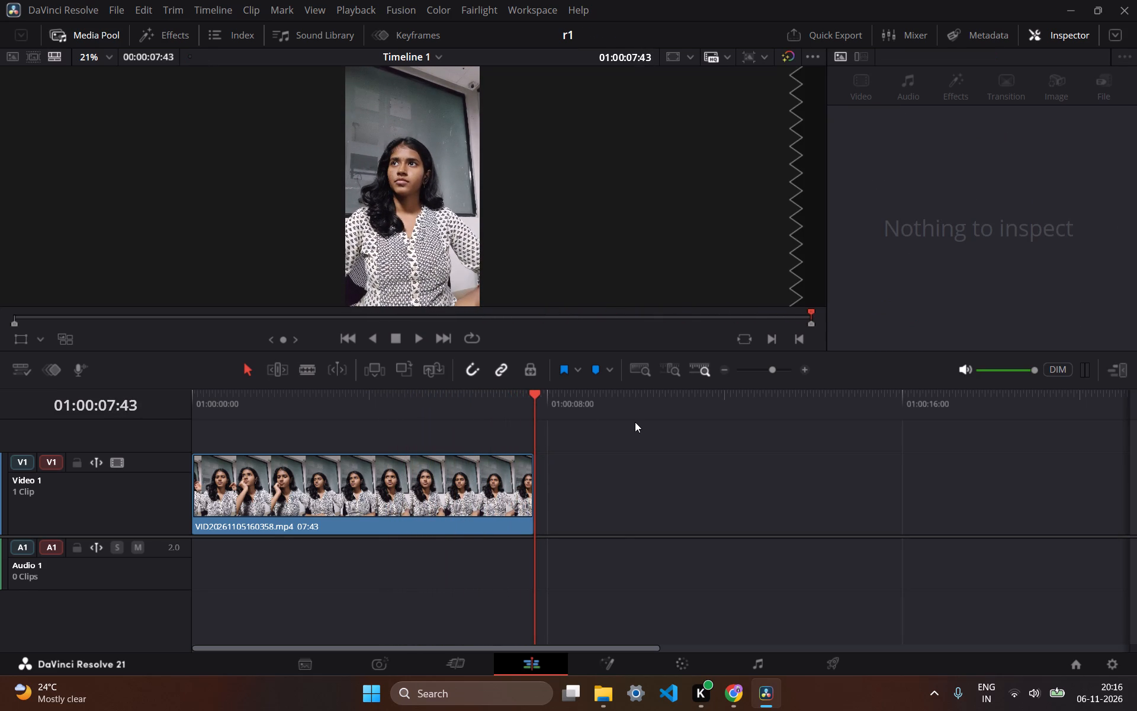
Switch to the Color page and show the clip thumbnail strip for Timeline 1.
{"action": "left_click", "coordinate": [608, 653]}
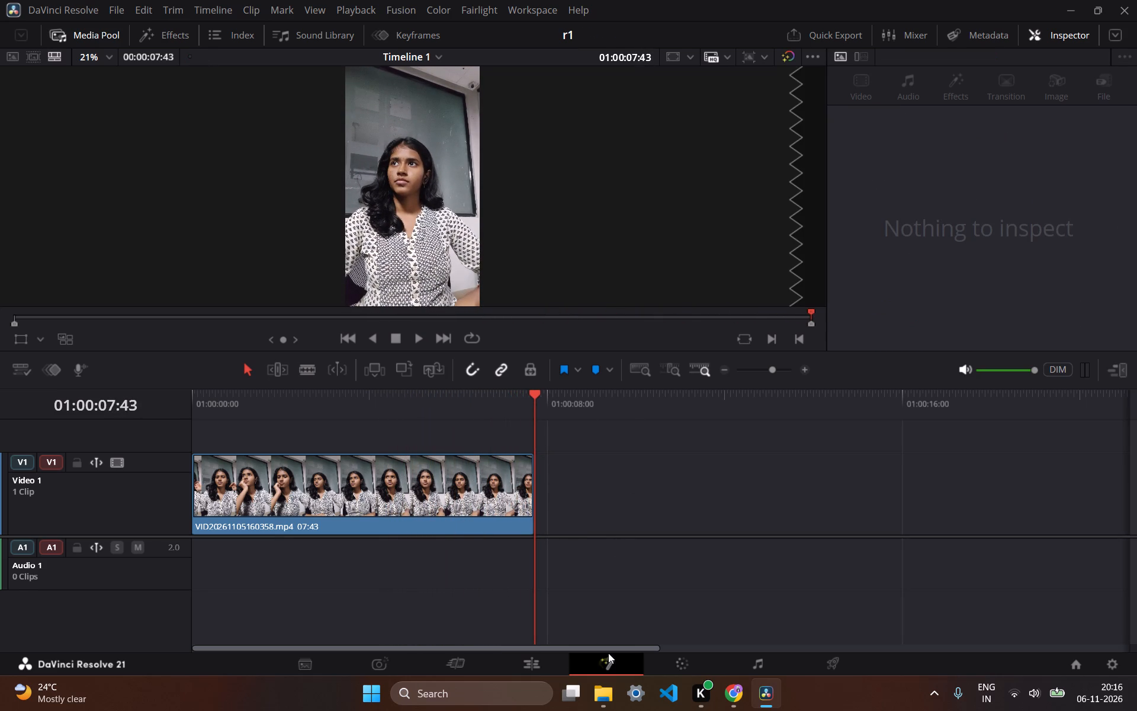
{"action": "left_click", "coordinate": [664, 663]}
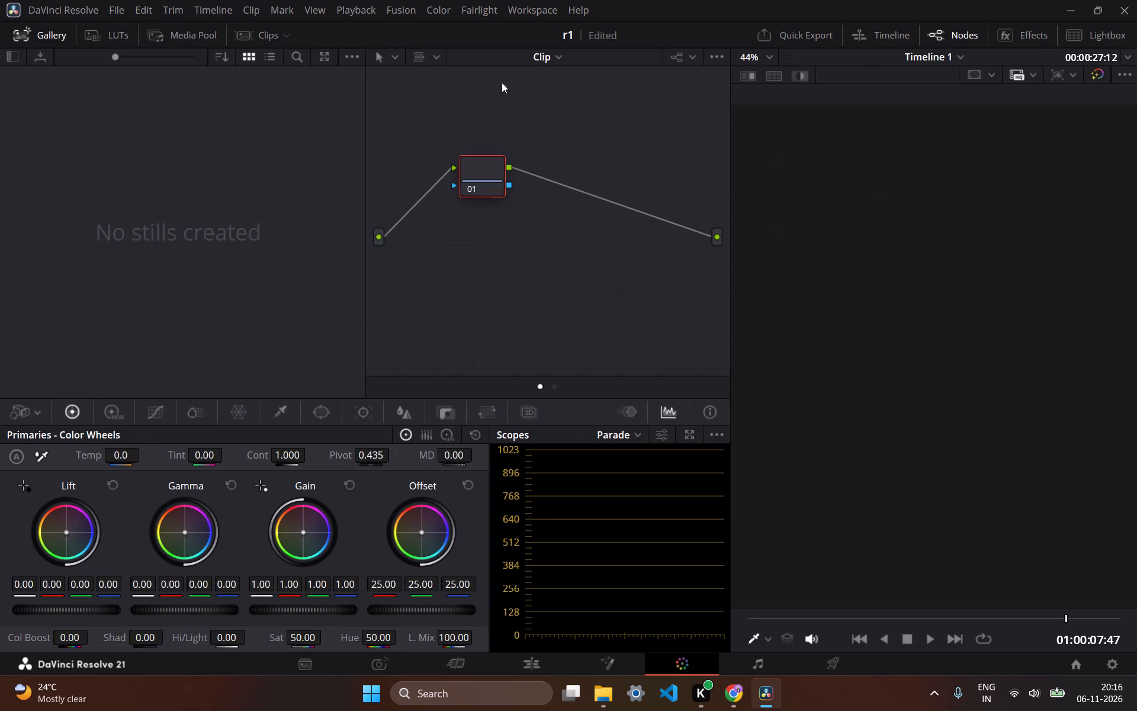
{"action": "left_click", "coordinate": [238, 39]}
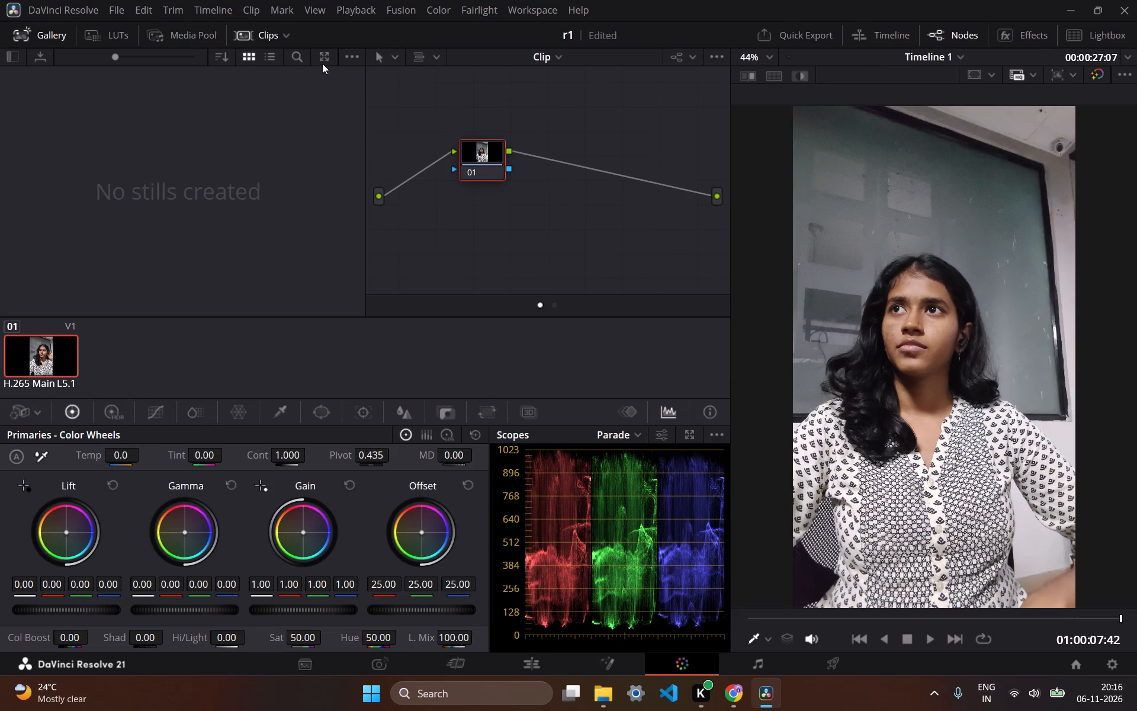
{"action": "left_click", "coordinate": [280, 34]}
{"action": "left_click", "coordinate": [264, 33]}
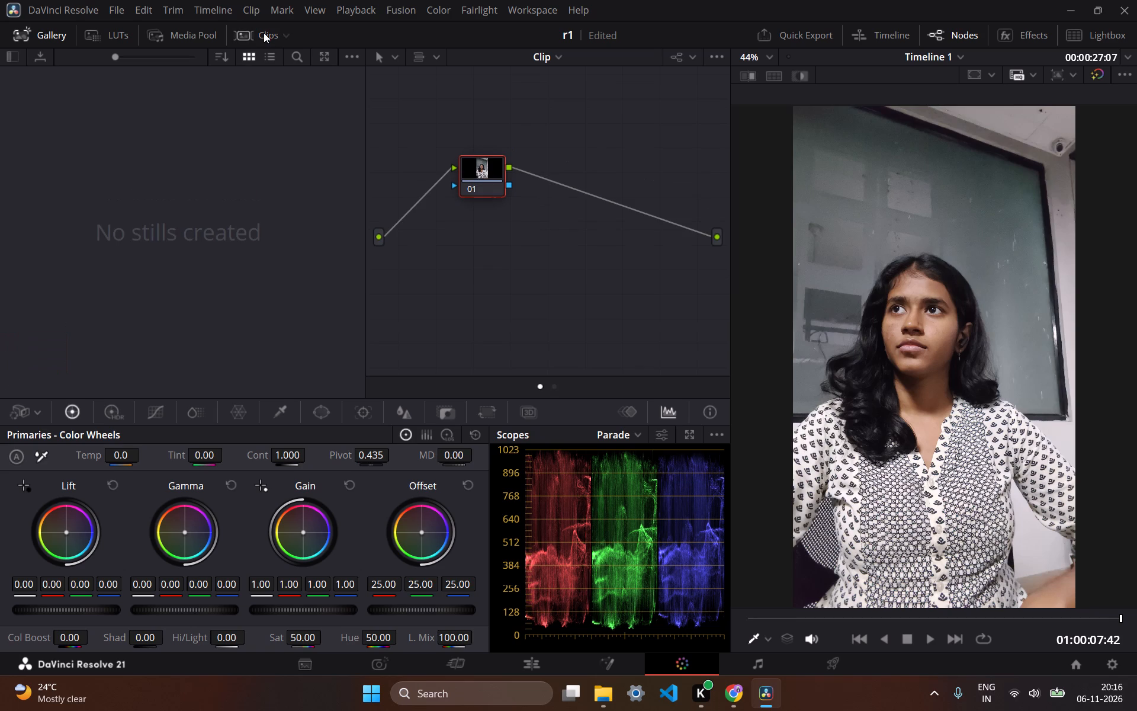
{"action": "left_click", "coordinate": [264, 33]}
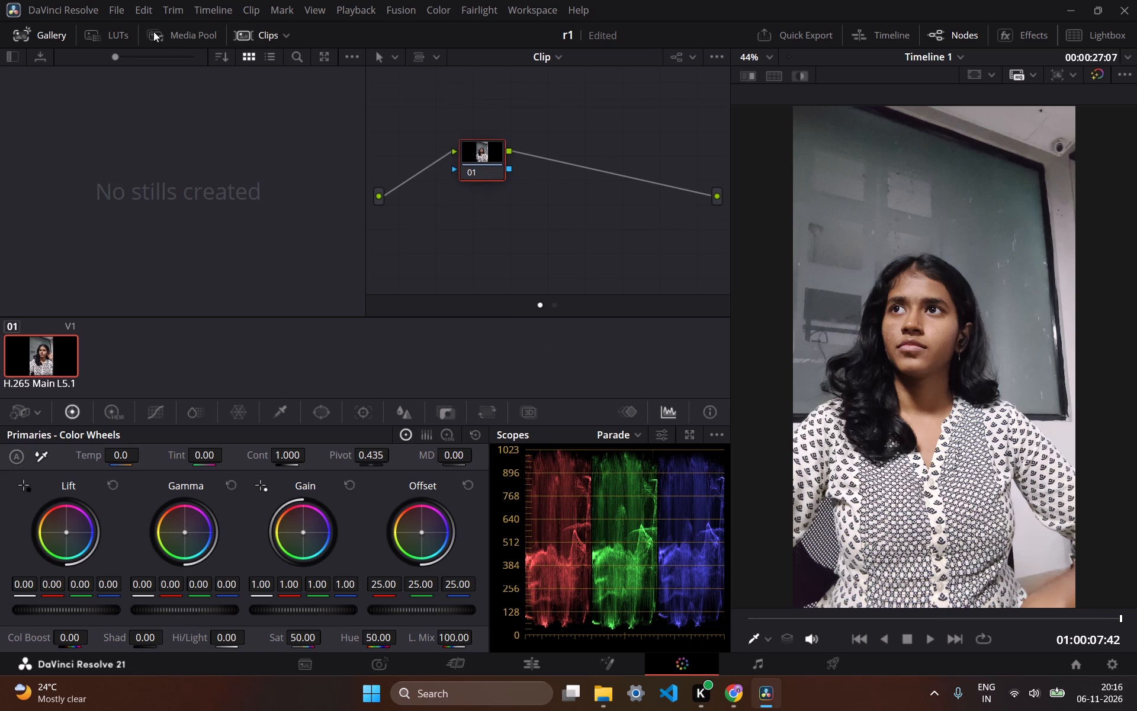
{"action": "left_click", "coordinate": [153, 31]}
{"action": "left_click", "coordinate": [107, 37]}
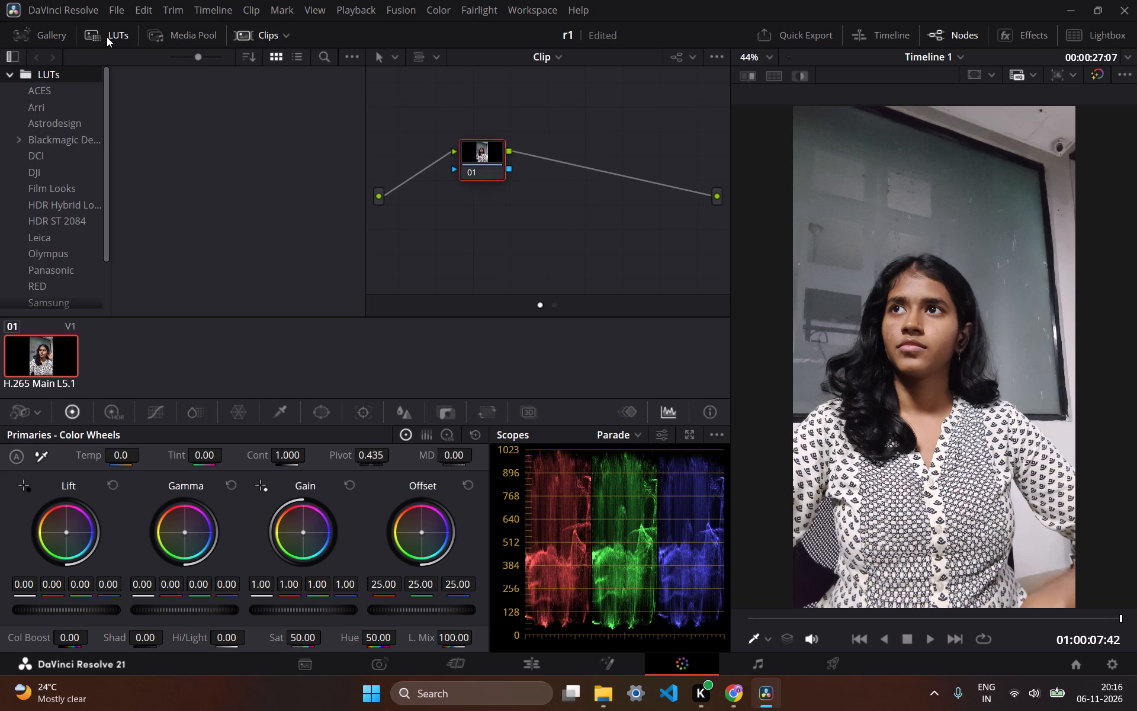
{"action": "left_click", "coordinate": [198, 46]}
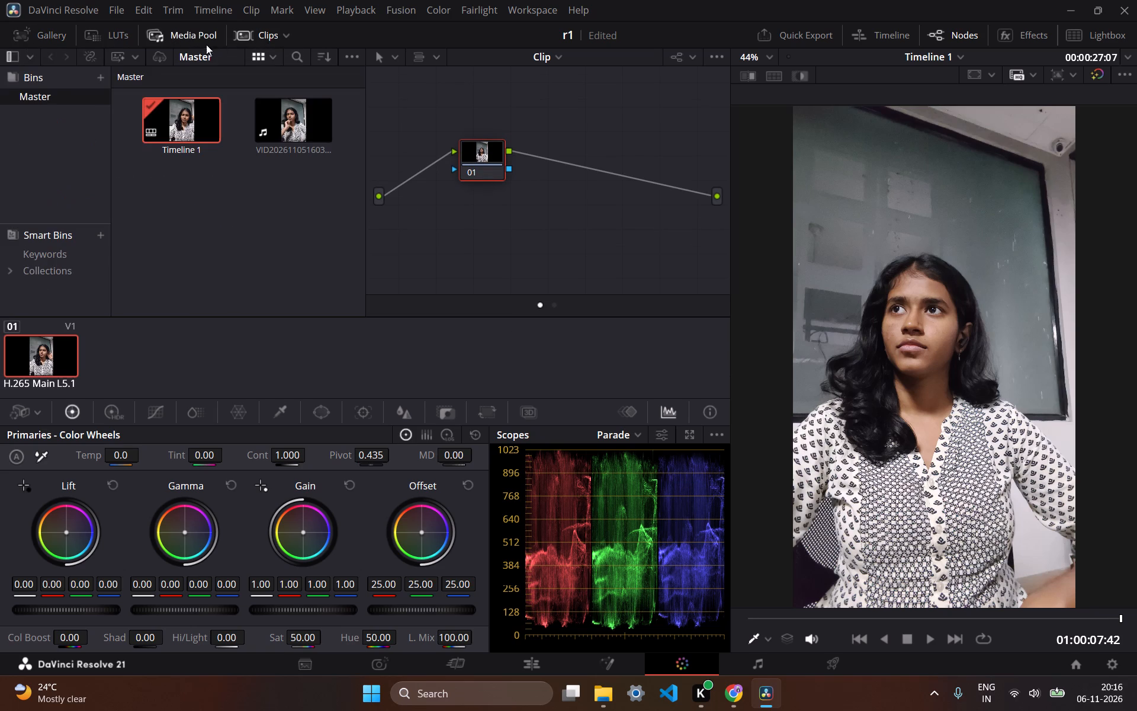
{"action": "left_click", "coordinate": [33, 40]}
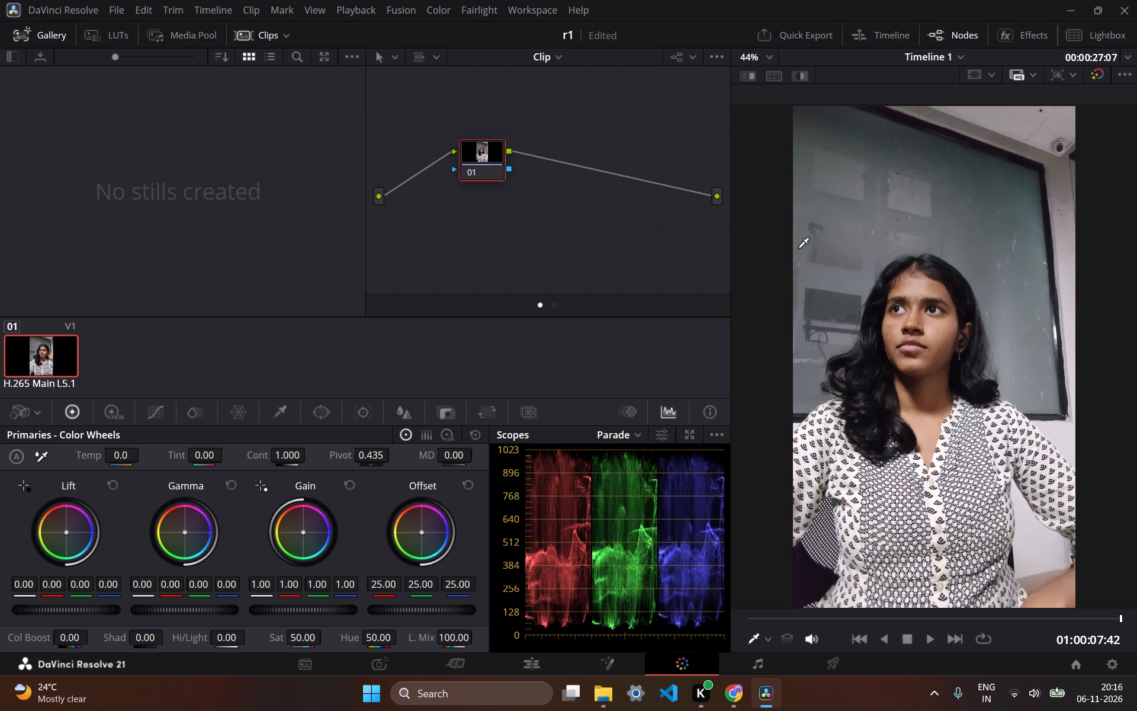
Sample the picture in the viewer with the colour picker, adding a curve adjustment to node 01.
{"action": "left_click_drag", "start_coordinate": [1004, 326], "coordinate": [794, 293]}
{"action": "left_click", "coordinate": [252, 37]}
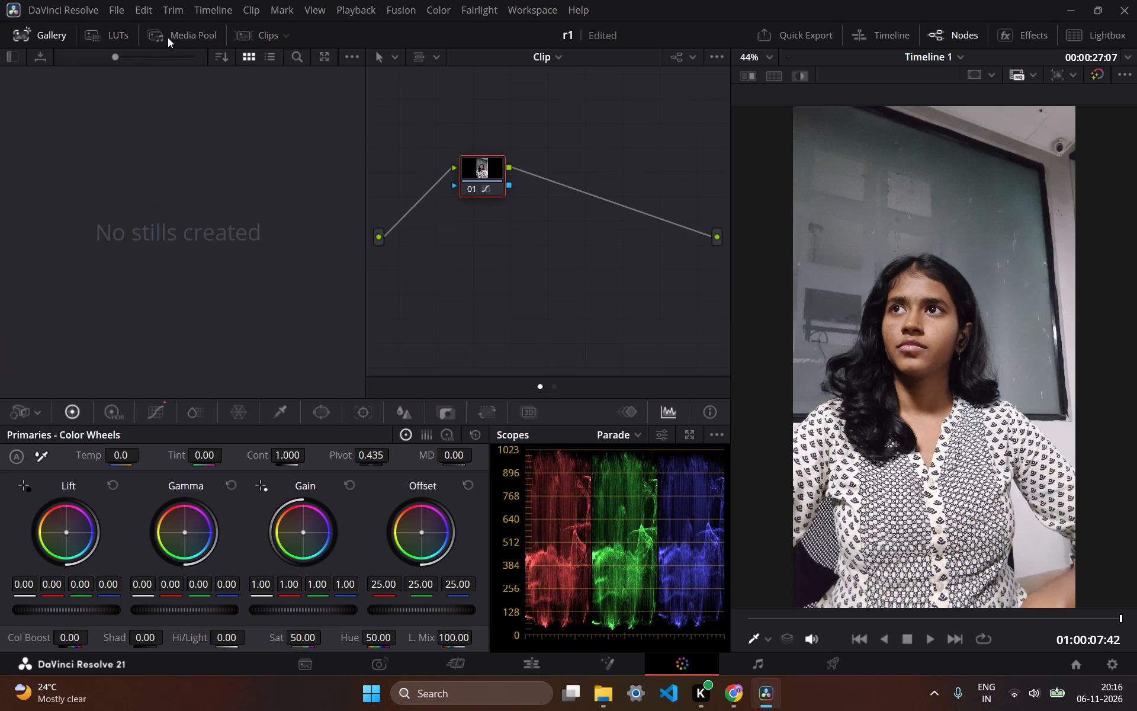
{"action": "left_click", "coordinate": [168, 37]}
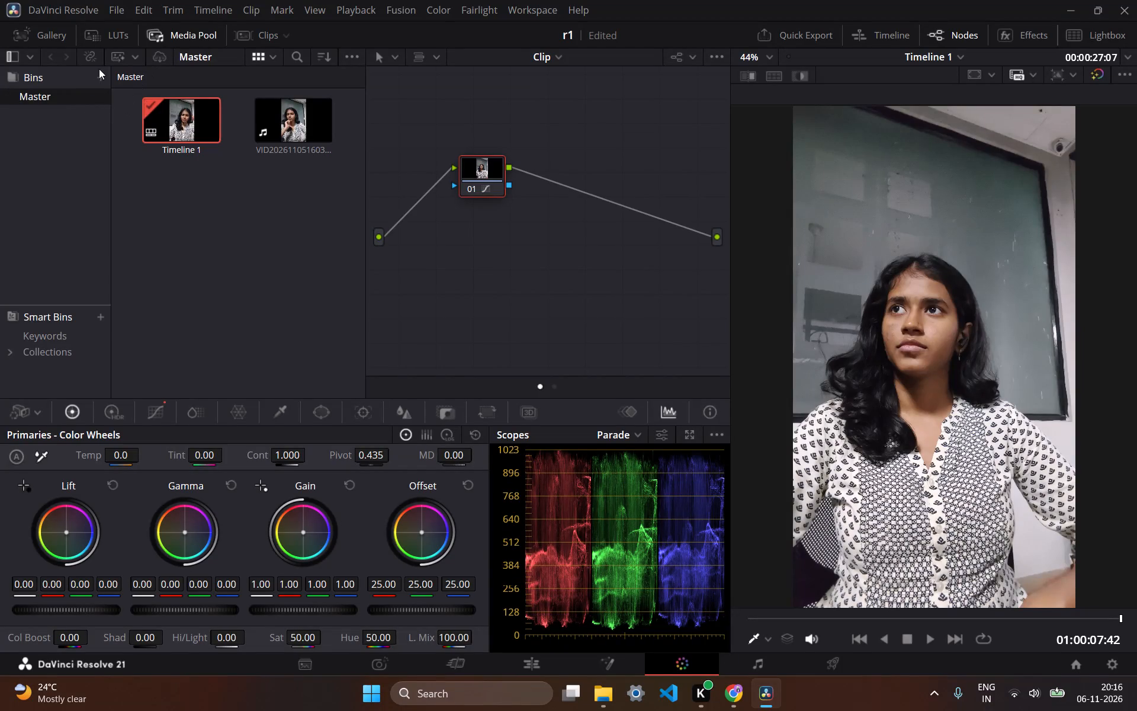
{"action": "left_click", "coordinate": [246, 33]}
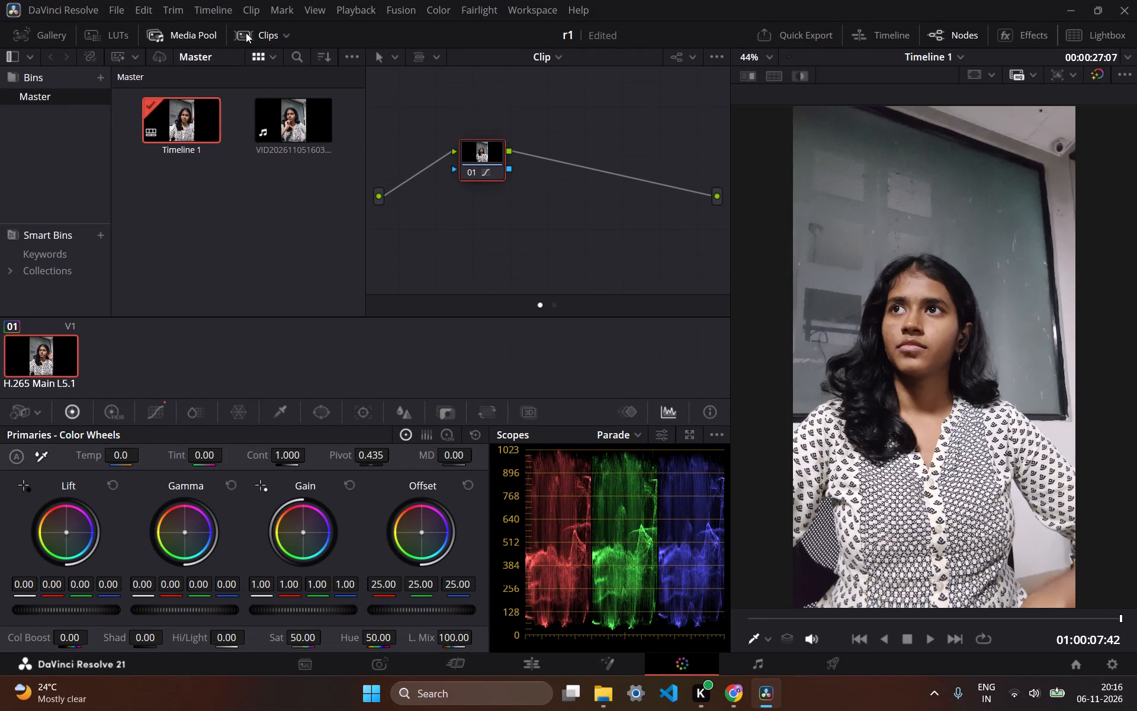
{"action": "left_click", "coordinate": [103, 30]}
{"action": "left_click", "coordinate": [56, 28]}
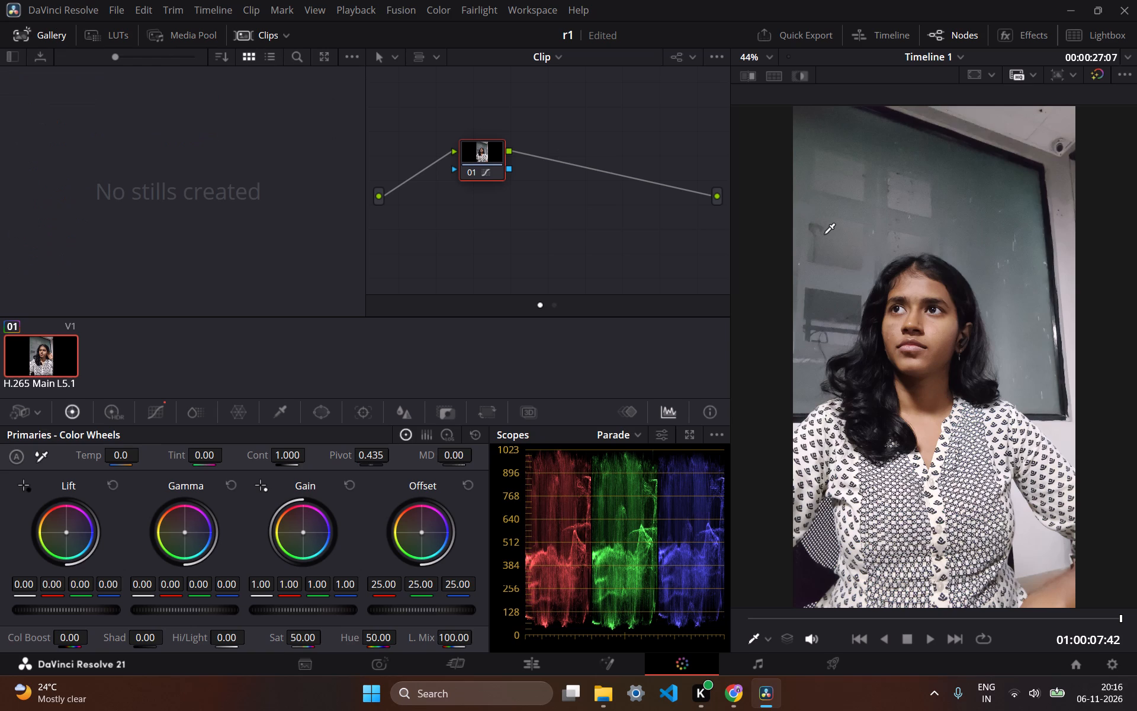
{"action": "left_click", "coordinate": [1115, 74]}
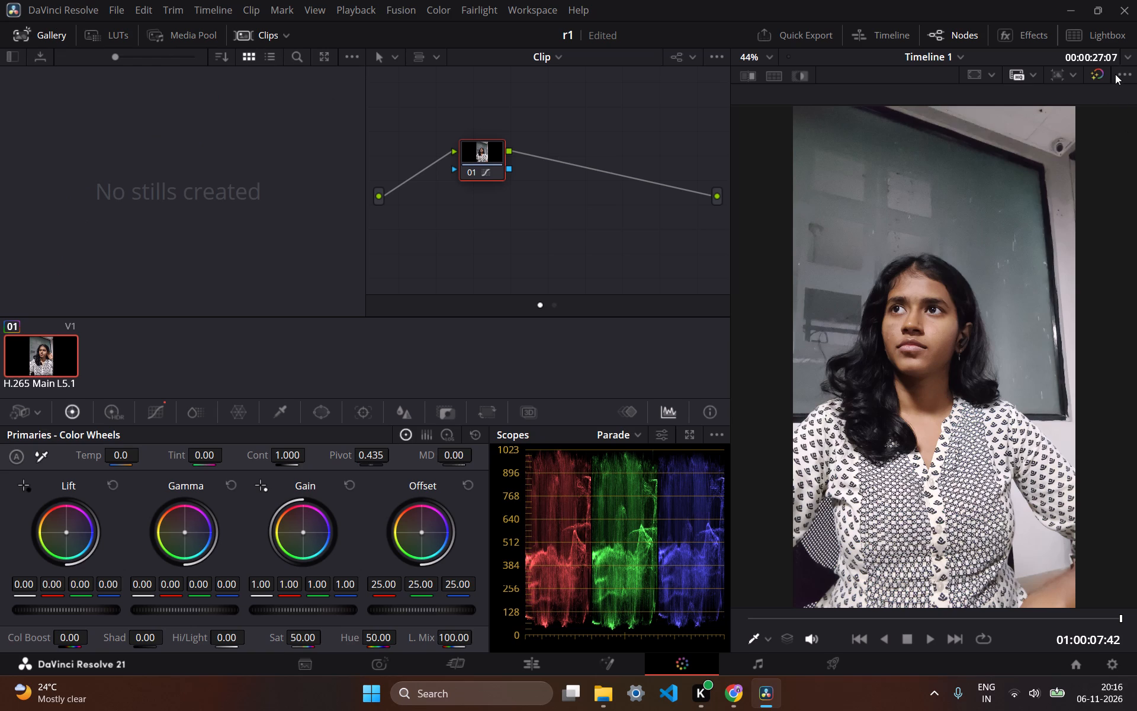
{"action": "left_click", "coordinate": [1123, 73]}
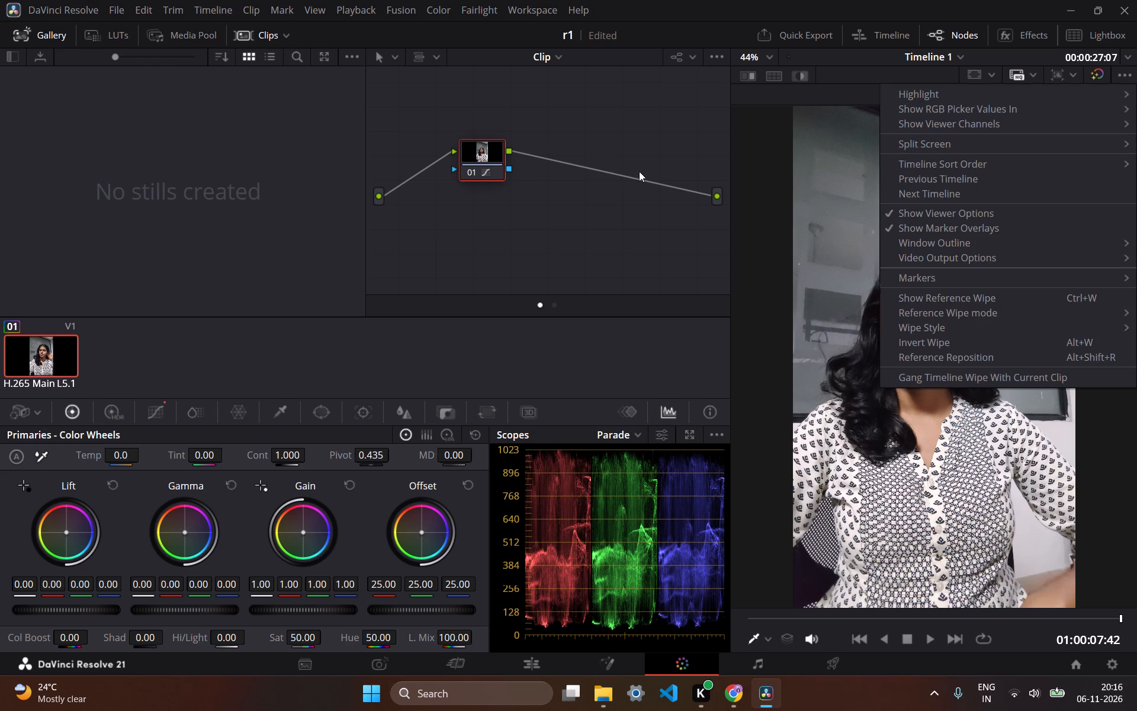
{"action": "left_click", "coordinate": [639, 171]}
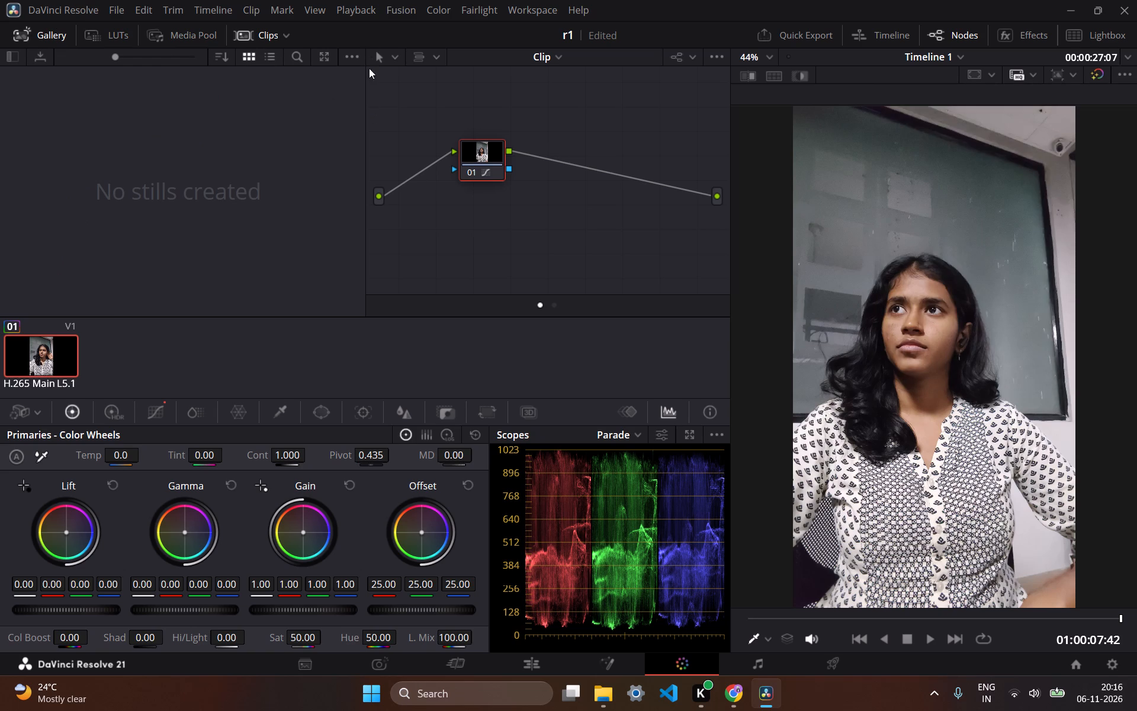
Filter the timeline's clip thumbnails to Graded Clips, keeping the thumbnail strip shown.
{"action": "left_click", "coordinate": [285, 33]}
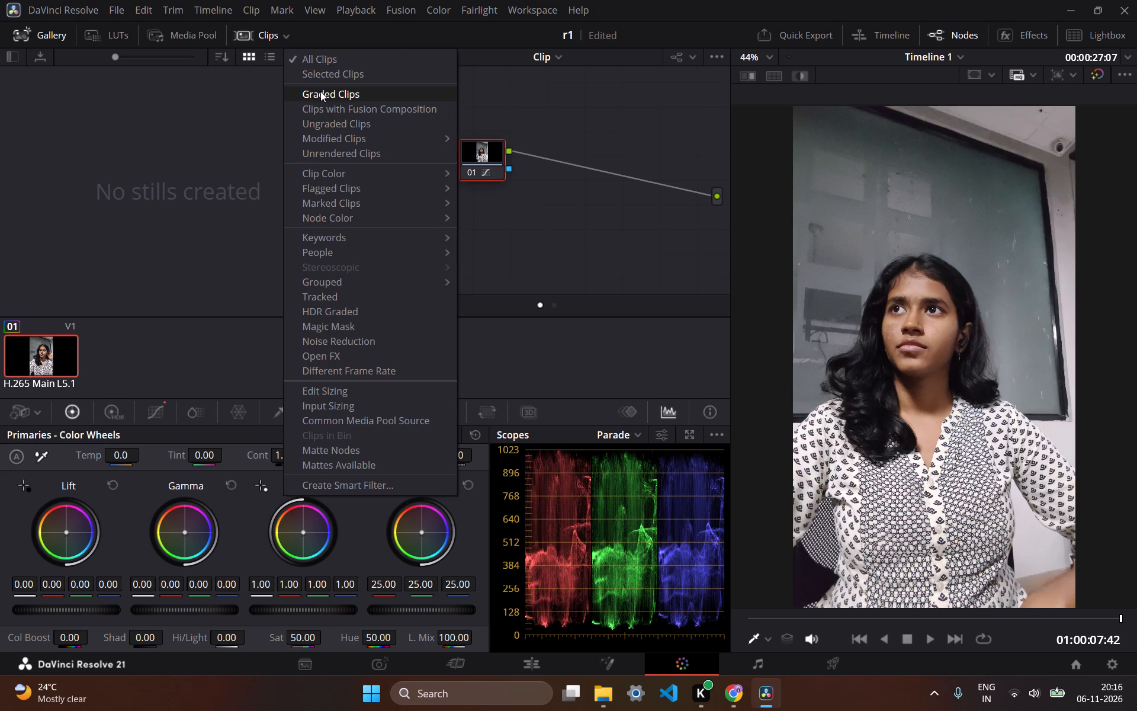
{"action": "left_click", "coordinate": [320, 91]}
{"action": "left_click", "coordinate": [277, 40]}
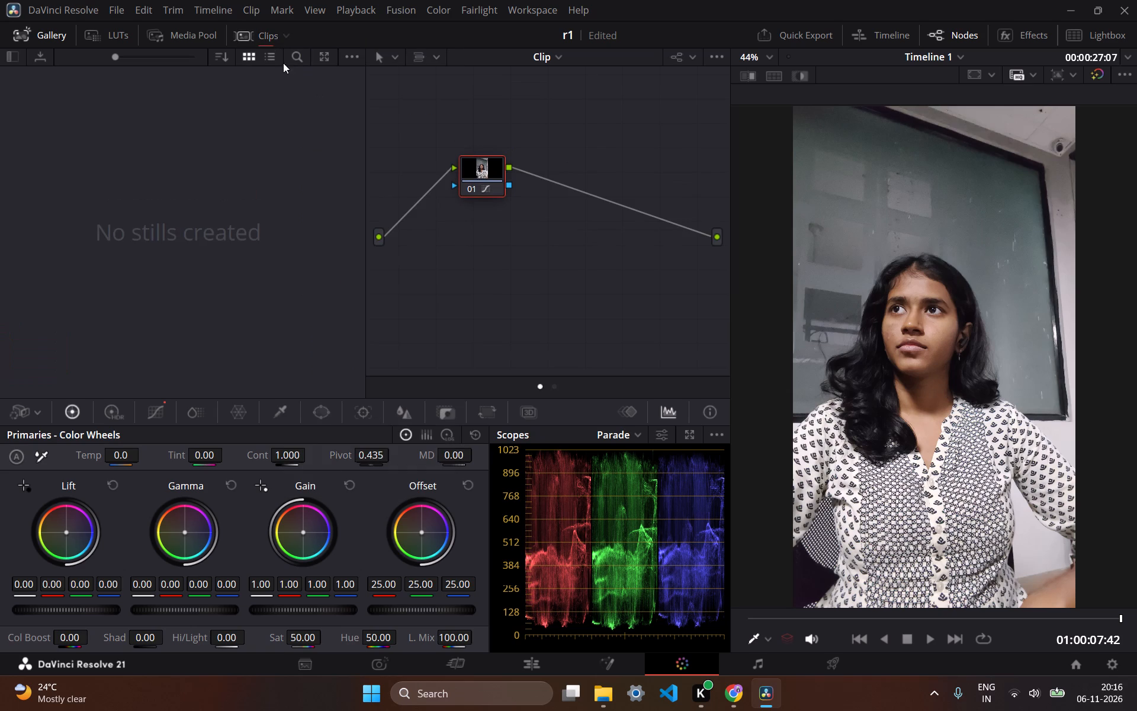
{"action": "left_click", "coordinate": [277, 39]}
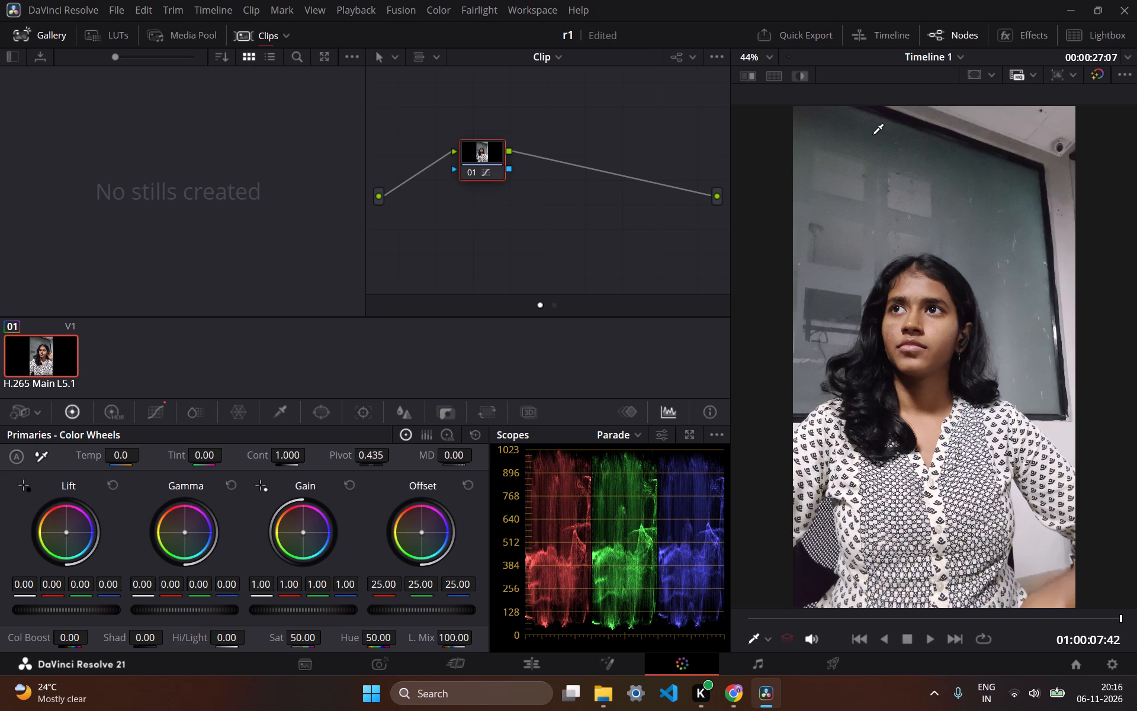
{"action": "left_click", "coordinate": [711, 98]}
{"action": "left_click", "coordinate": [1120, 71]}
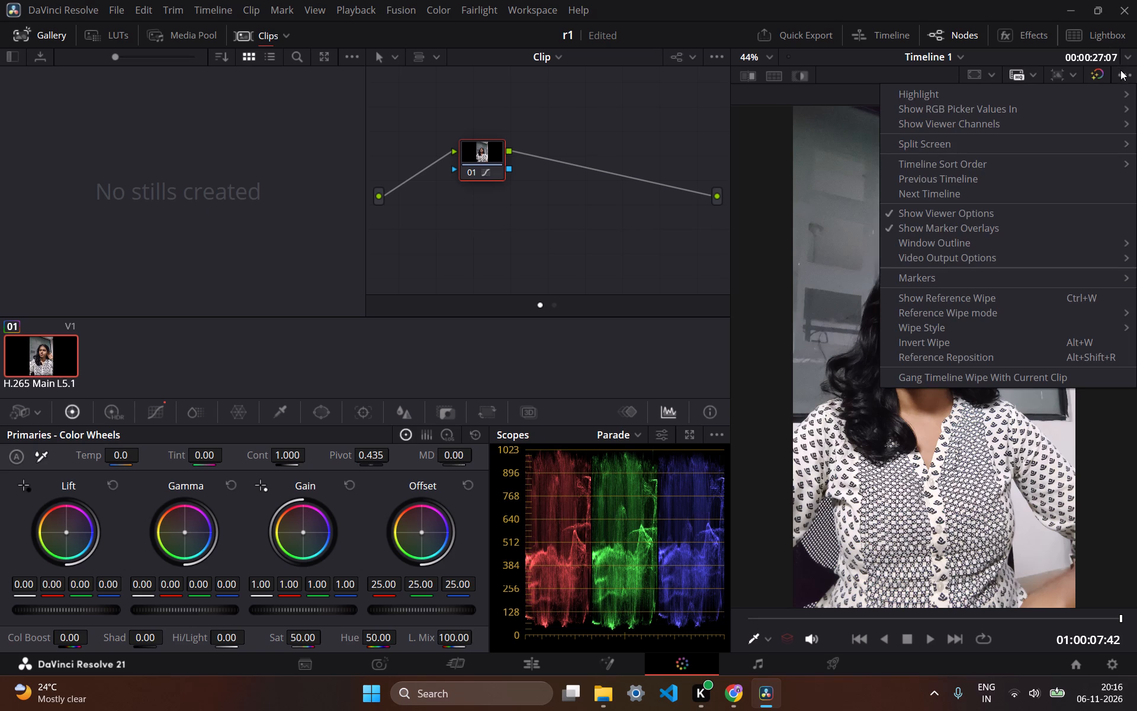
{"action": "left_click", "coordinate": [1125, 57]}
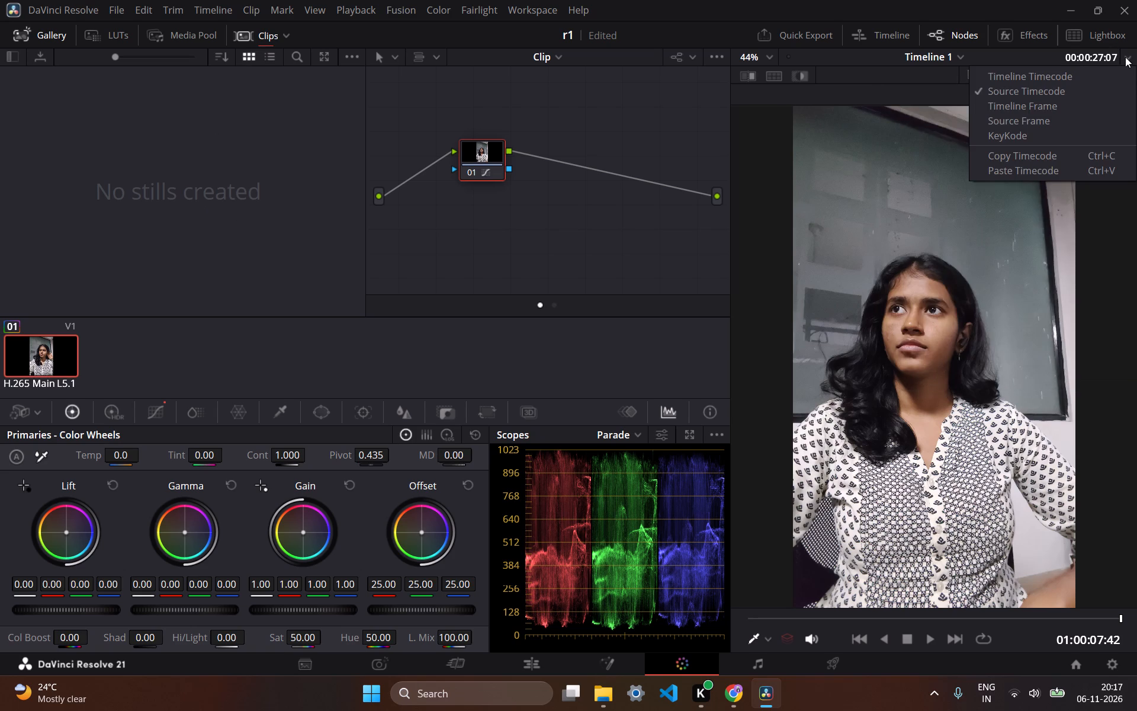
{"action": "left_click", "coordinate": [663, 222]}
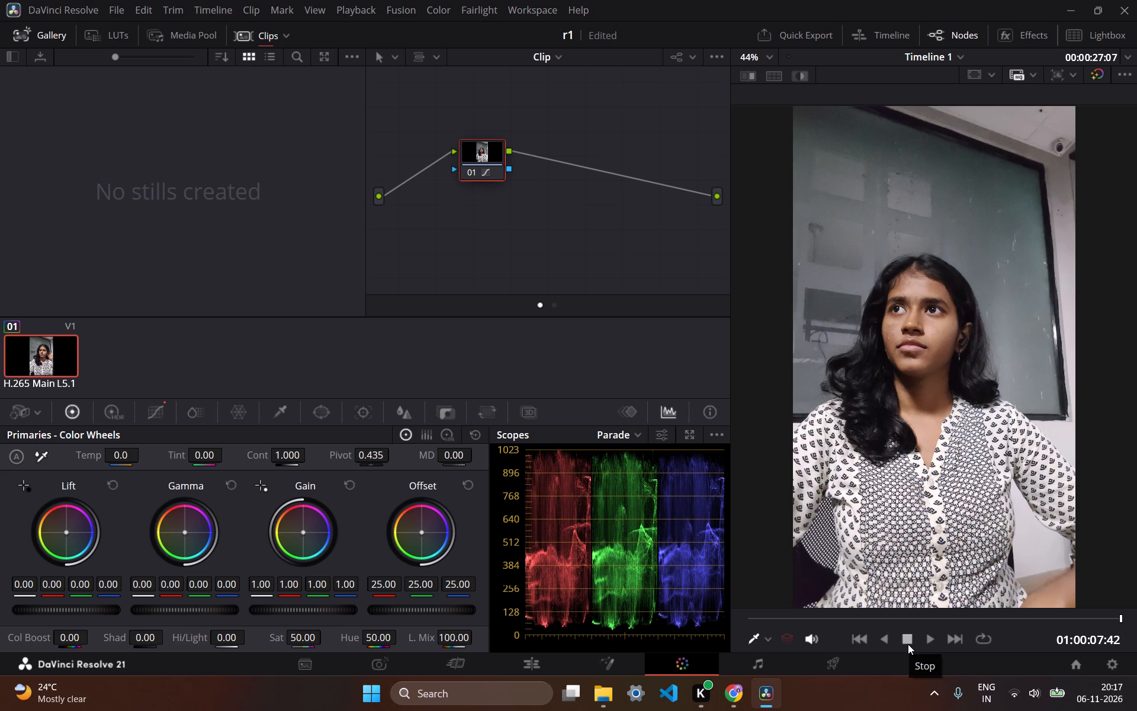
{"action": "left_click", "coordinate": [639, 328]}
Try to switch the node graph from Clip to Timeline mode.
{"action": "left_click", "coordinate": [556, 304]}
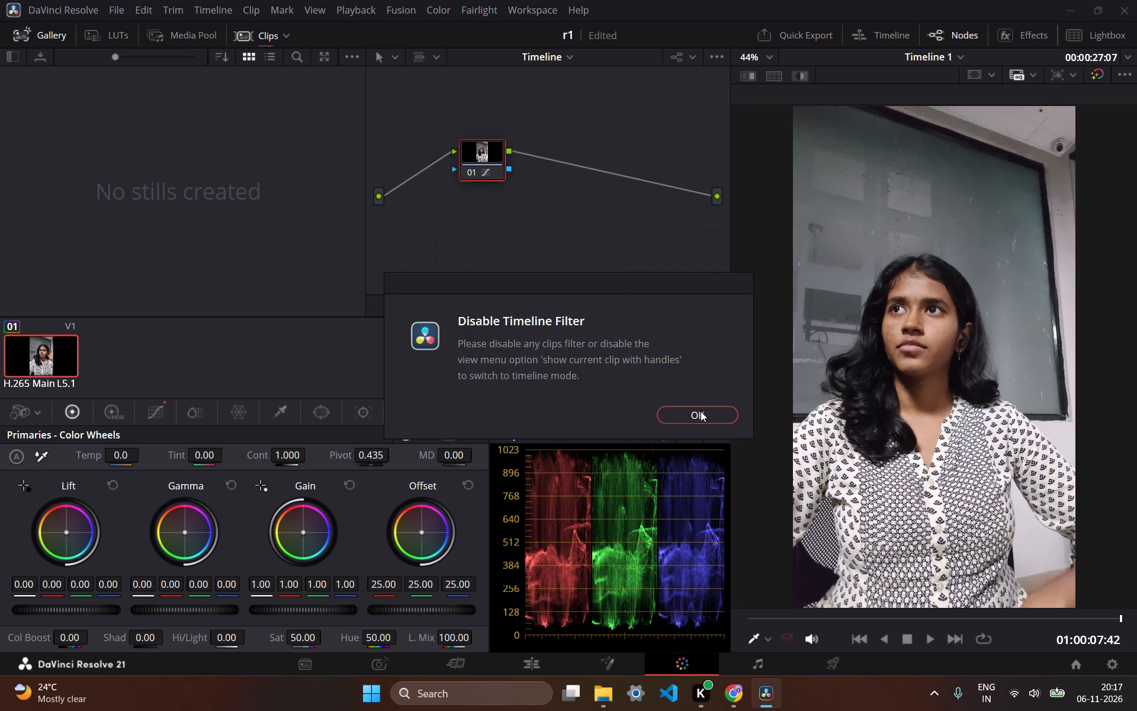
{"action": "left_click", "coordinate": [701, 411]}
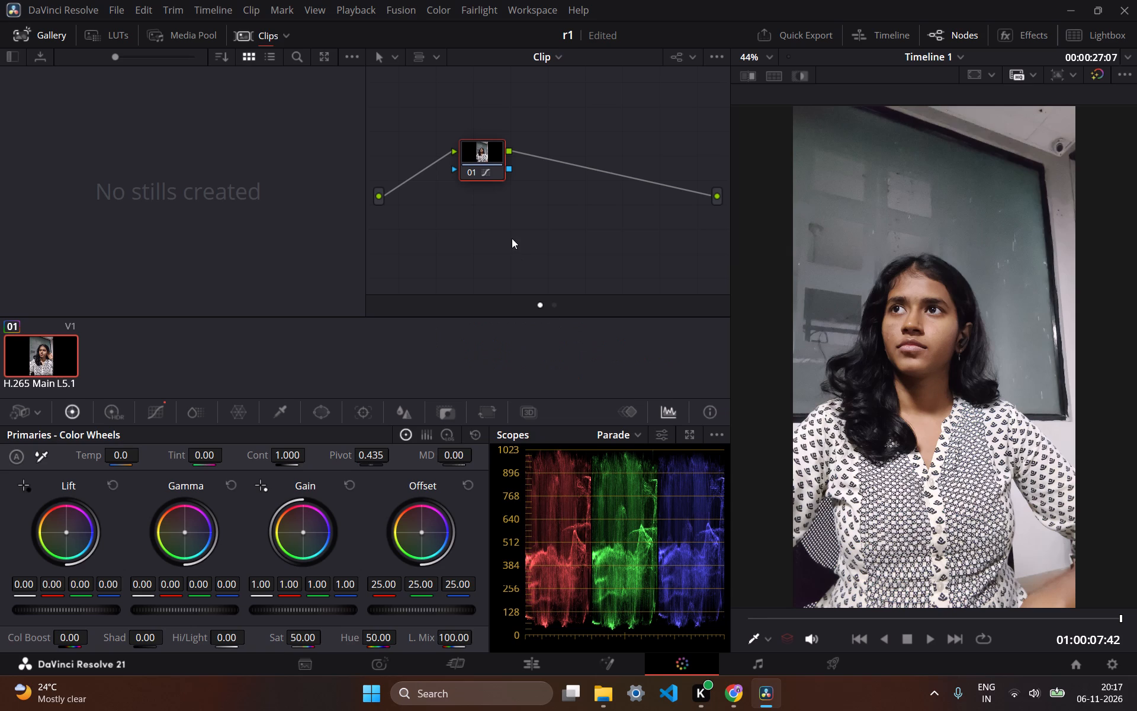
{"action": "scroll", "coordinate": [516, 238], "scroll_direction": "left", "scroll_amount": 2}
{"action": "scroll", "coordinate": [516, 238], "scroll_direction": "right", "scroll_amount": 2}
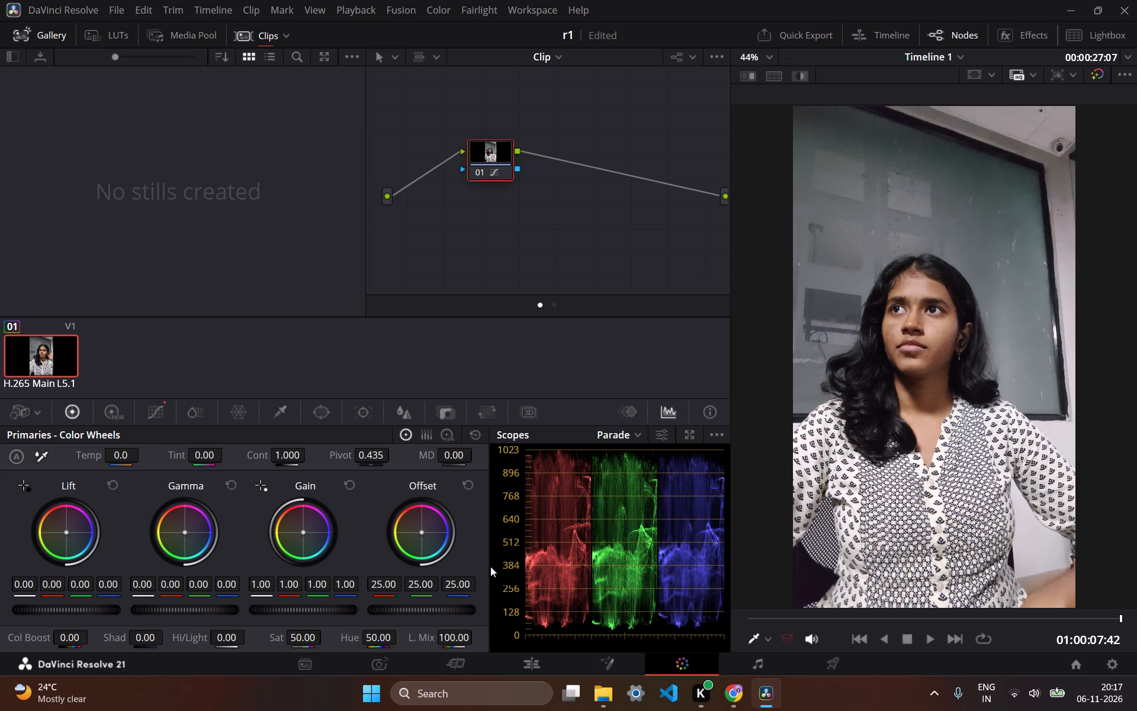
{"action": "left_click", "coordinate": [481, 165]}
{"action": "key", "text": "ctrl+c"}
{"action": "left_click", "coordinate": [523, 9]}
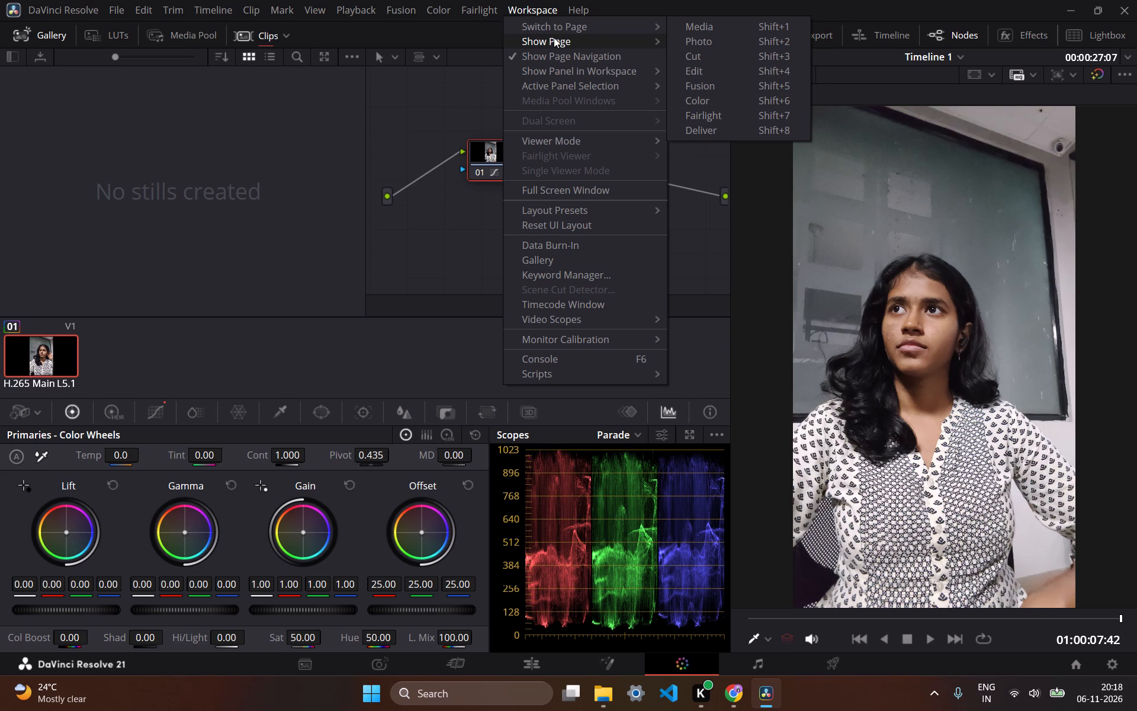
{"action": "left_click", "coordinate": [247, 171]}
Save the project r1.
{"action": "key", "text": "ctrl+s"}
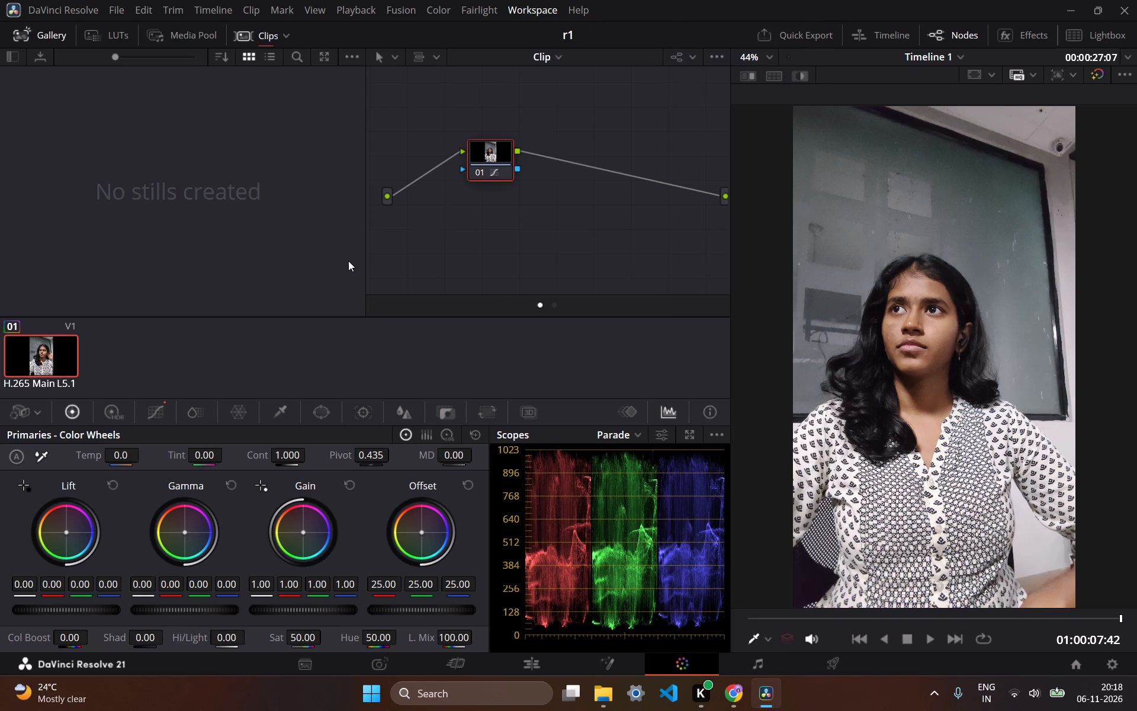
Hide the Gallery so the node graph gets more room.
{"action": "left_click", "coordinate": [478, 156]}
{"action": "left_click", "coordinate": [57, 36]}
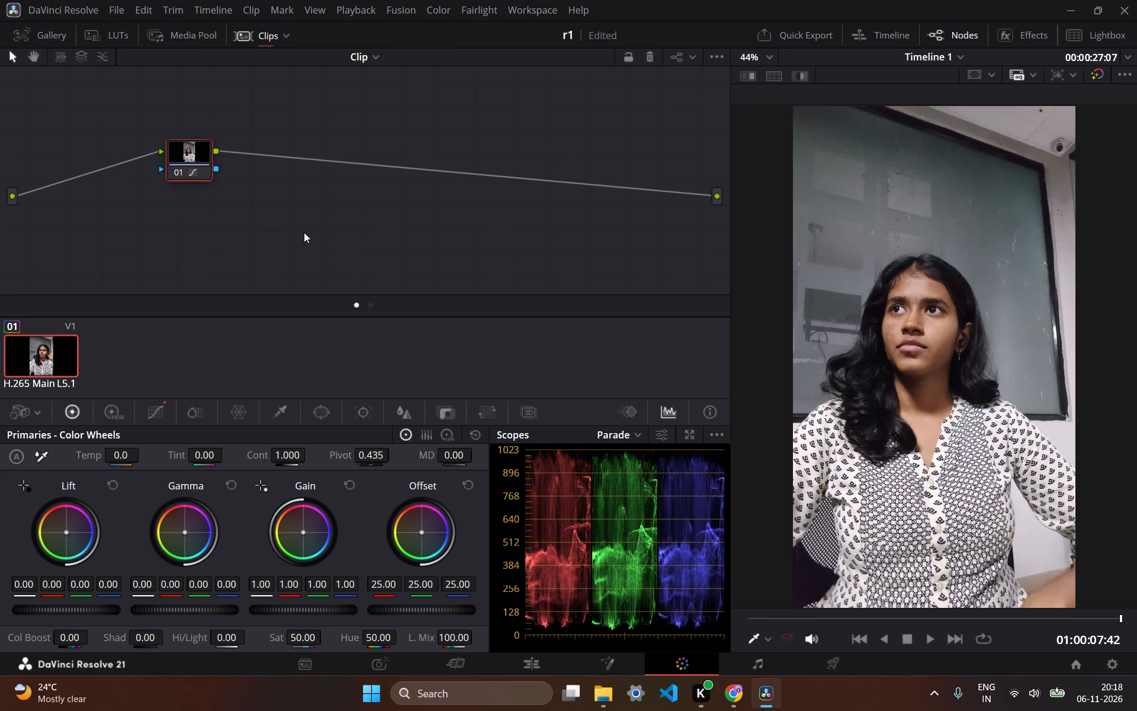
Insert three serial nodes before the node that holds the curve adjustment.
{"action": "left_click", "coordinate": [196, 169]}
{"action": "type", "text": "SSS"}
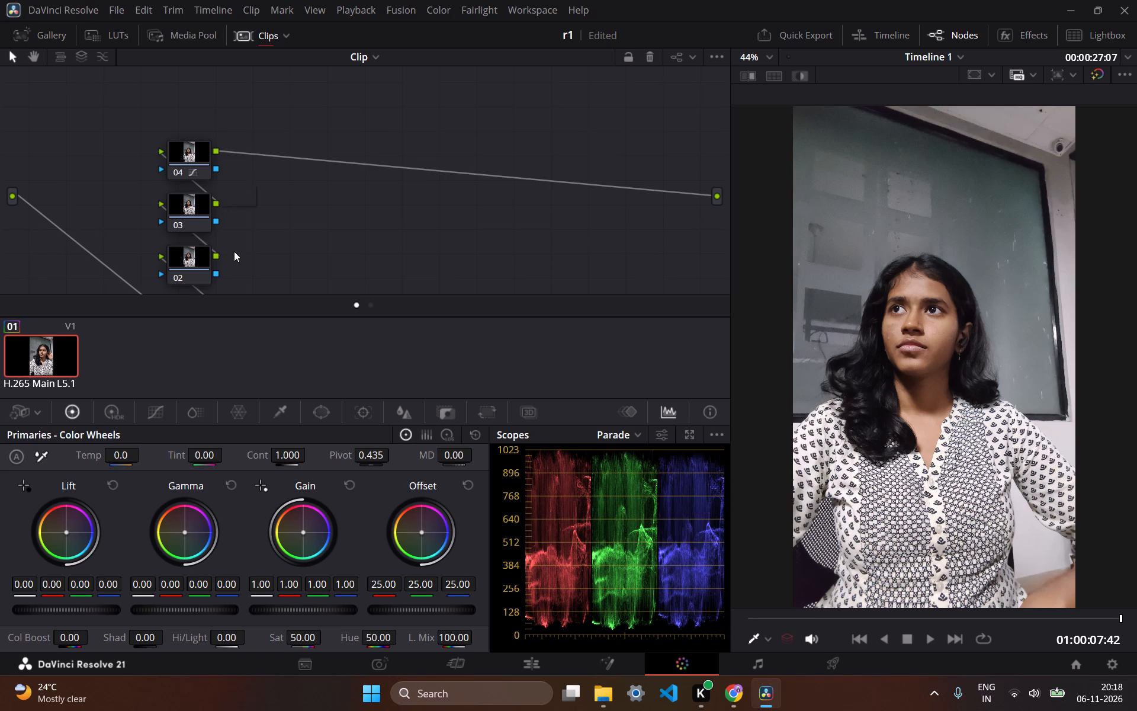
Spread the four stacked nodes across the graph in order from node 01 to node 04.
{"action": "scroll", "coordinate": [234, 251], "scroll_direction": "down", "scroll_amount": 1}
{"action": "left_click_drag", "start_coordinate": [197, 143], "coordinate": [603, 114]}
{"action": "left_click_drag", "start_coordinate": [189, 199], "coordinate": [425, 105]}
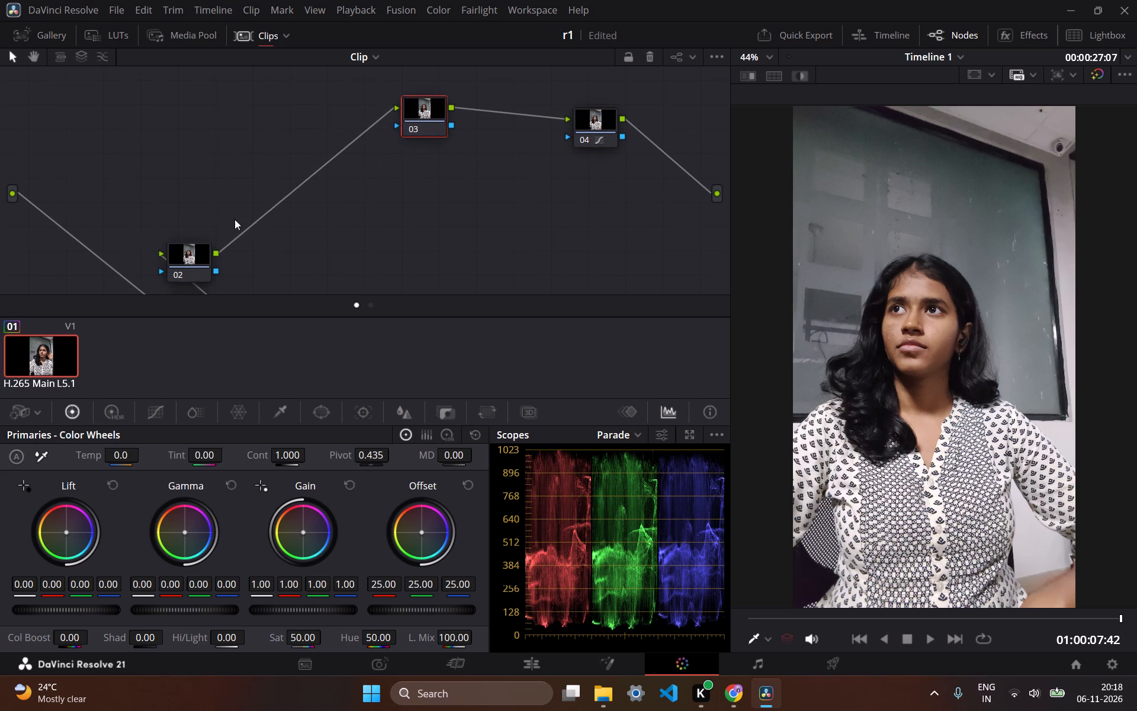
{"action": "left_click_drag", "start_coordinate": [201, 249], "coordinate": [314, 125]}
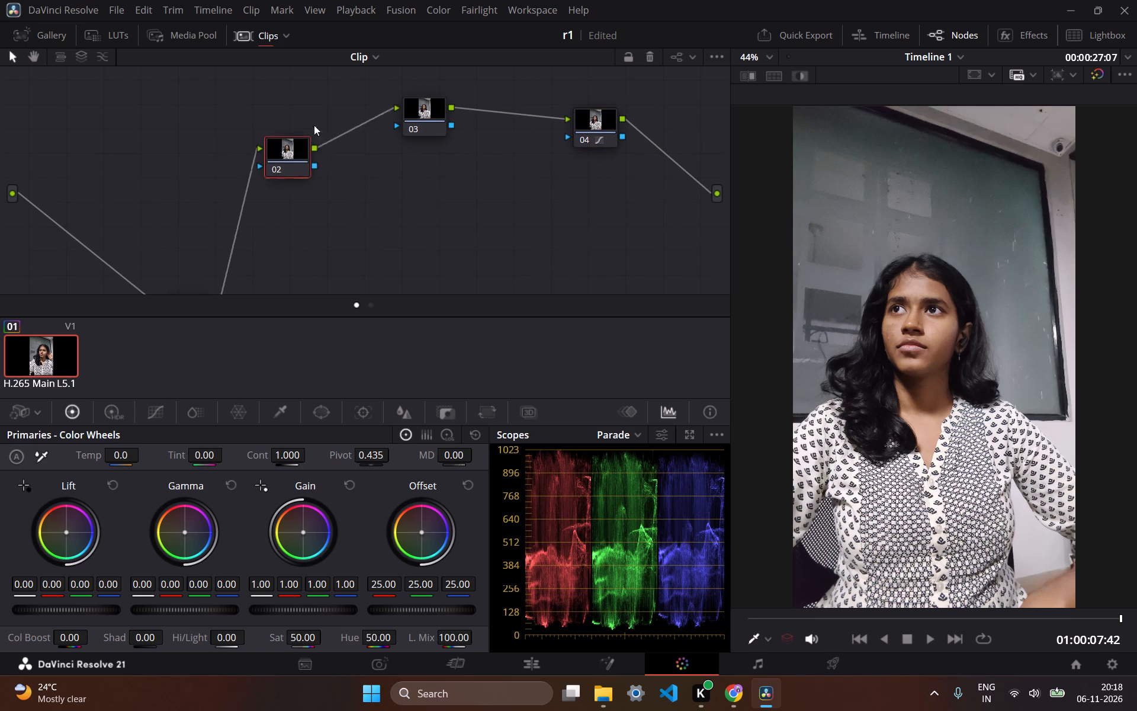
{"action": "left_click_drag", "start_coordinate": [314, 125], "coordinate": [320, 111]}
{"action": "scroll", "coordinate": [192, 268], "scroll_direction": "down", "scroll_amount": 1}
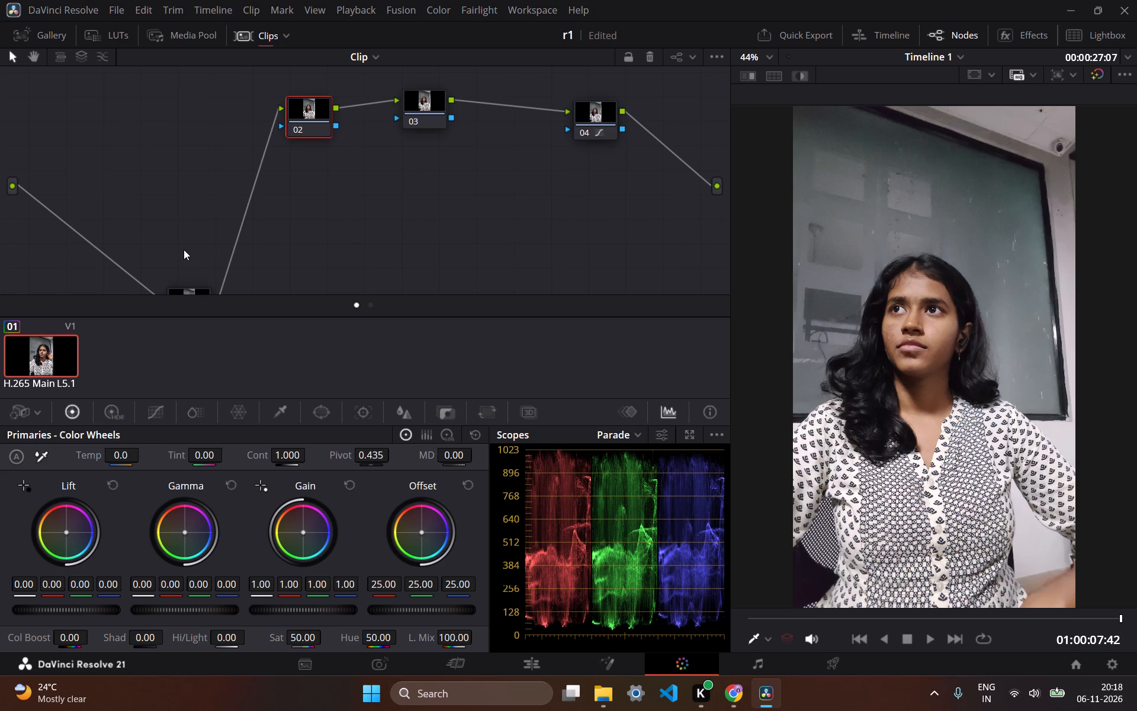
{"action": "scroll", "coordinate": [184, 249], "scroll_direction": "down", "scroll_amount": 1}
{"action": "left_click_drag", "start_coordinate": [184, 265], "coordinate": [152, 194]}
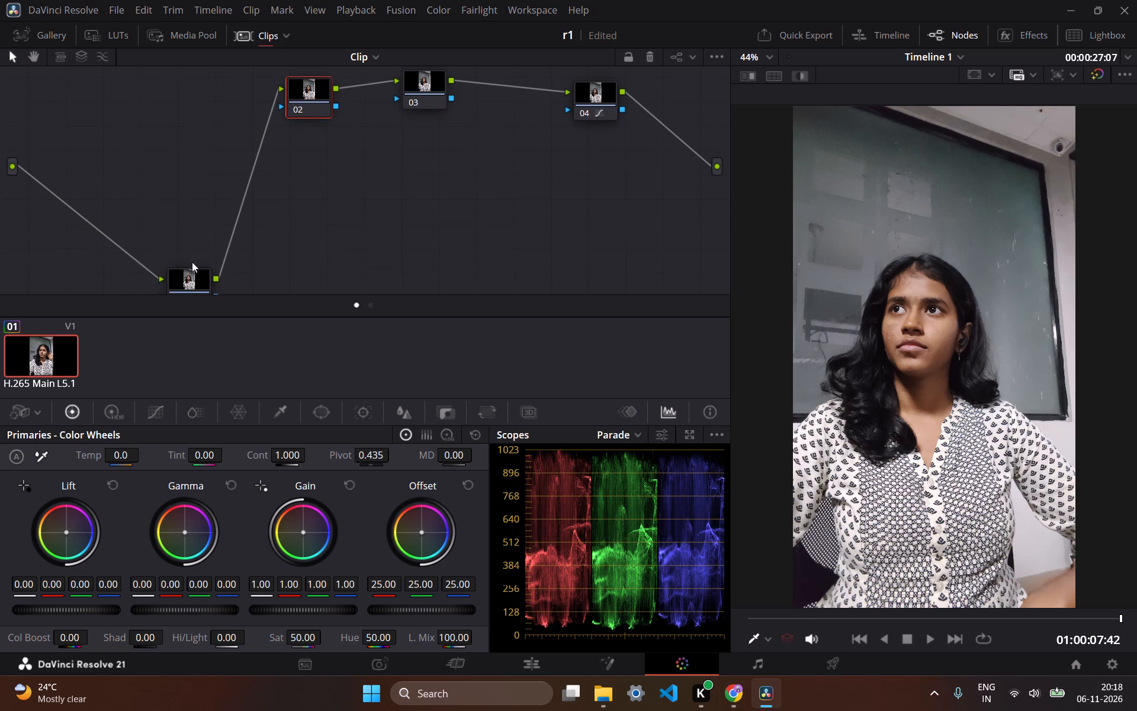
{"action": "left_click_drag", "start_coordinate": [195, 284], "coordinate": [146, 127]}
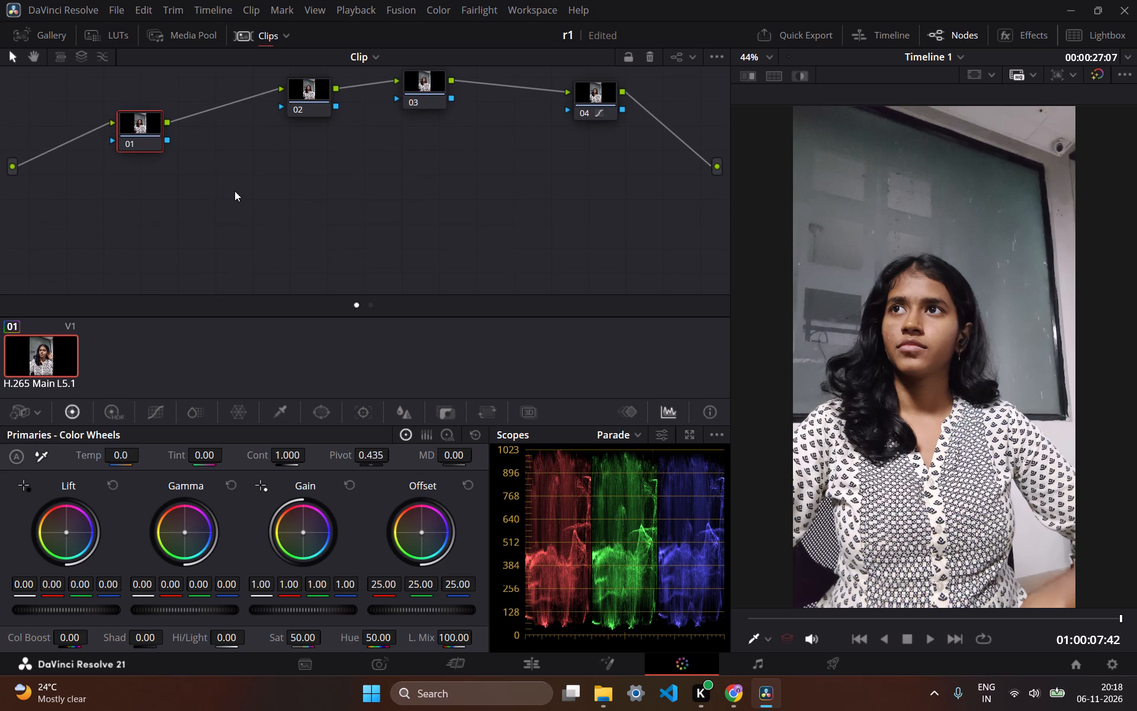
Insert two more serial nodes before node 02, making a six-node chain.
{"action": "scroll", "coordinate": [243, 190], "scroll_direction": "up", "scroll_amount": 1}
{"action": "left_click", "coordinate": [284, 119]}
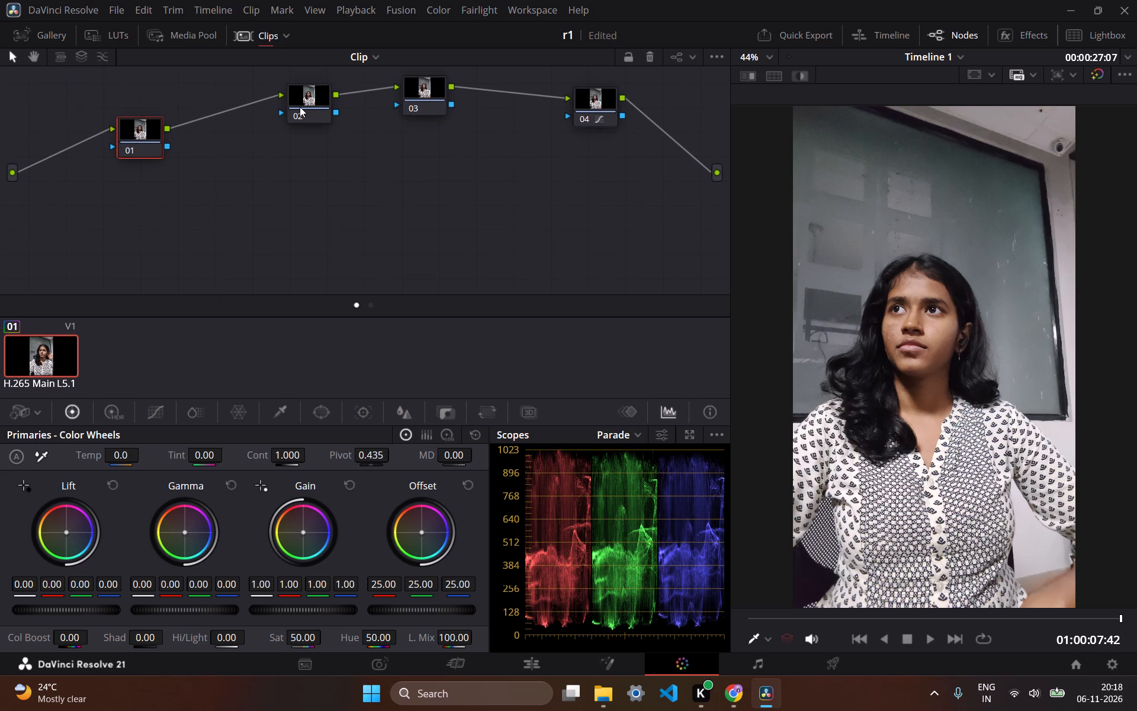
{"action": "left_click", "coordinate": [300, 107]}
{"action": "type", "text": "SS"}
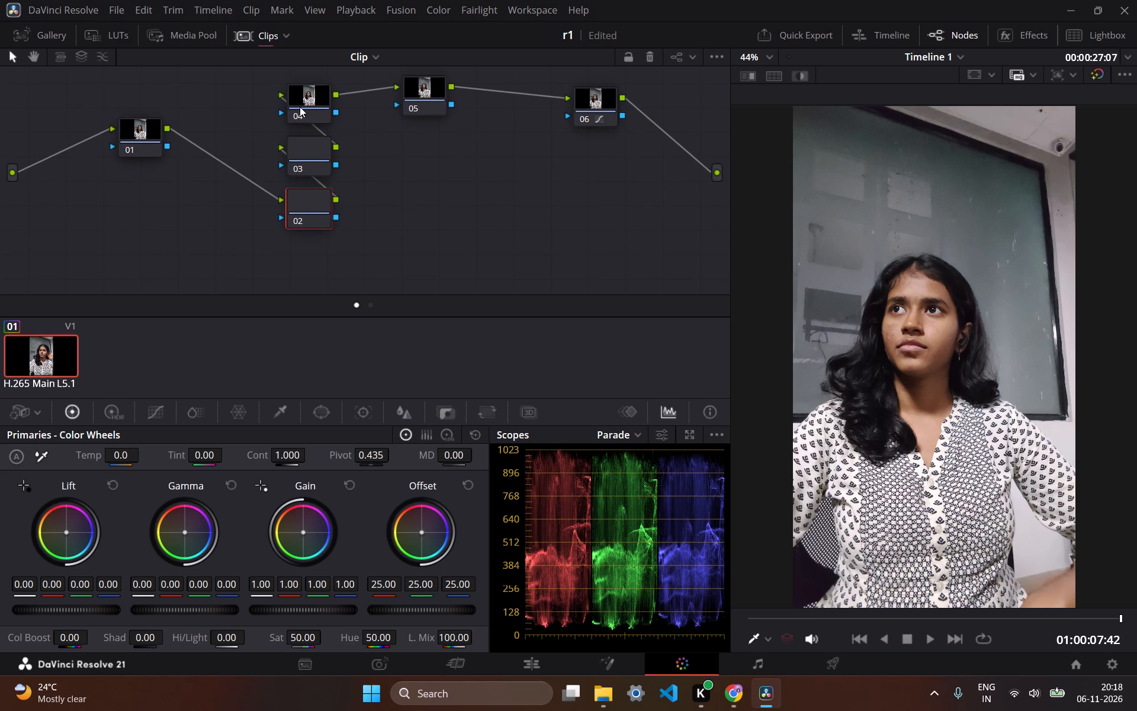
{"action": "key", "text": "shift+s"}
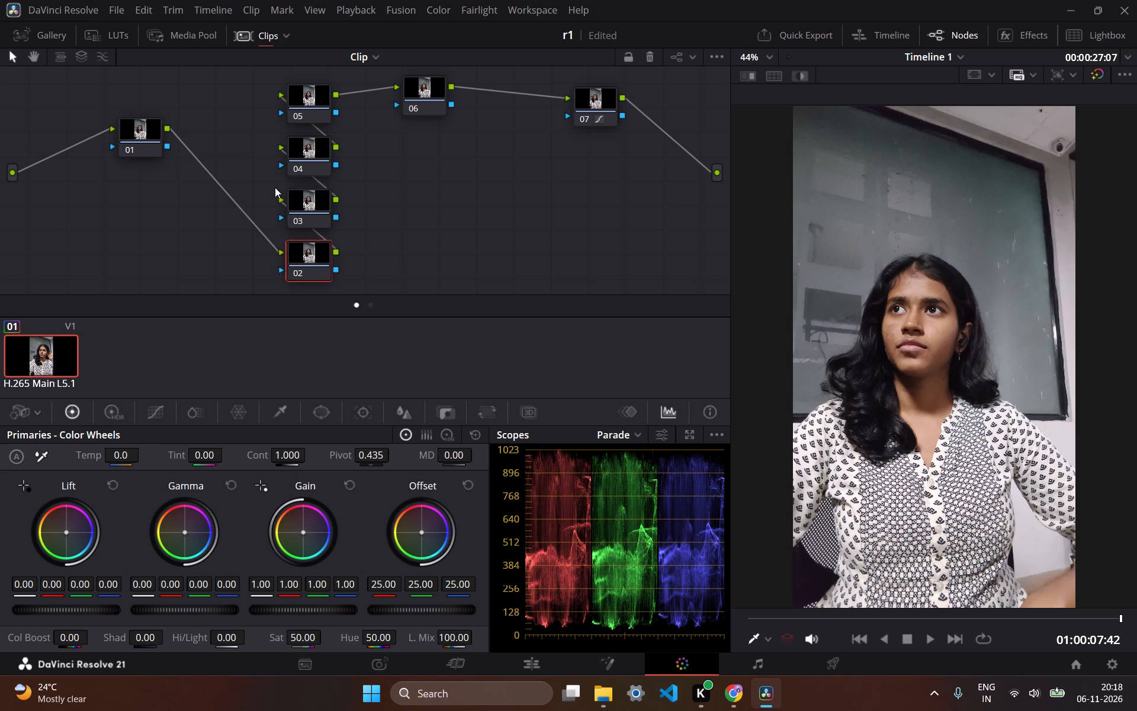
{"action": "key", "text": "ctrl+z"}
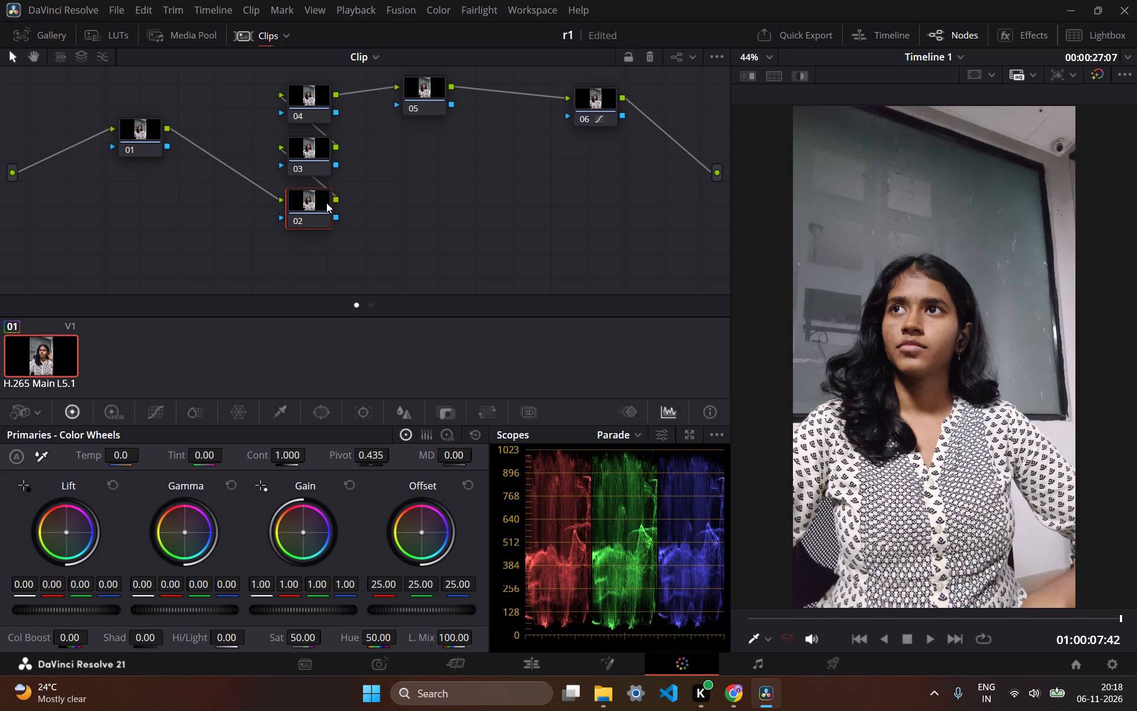
Arrange nodes 02 to 06 in a roughly level row following node 01.
{"action": "left_click_drag", "start_coordinate": [326, 203], "coordinate": [253, 157]}
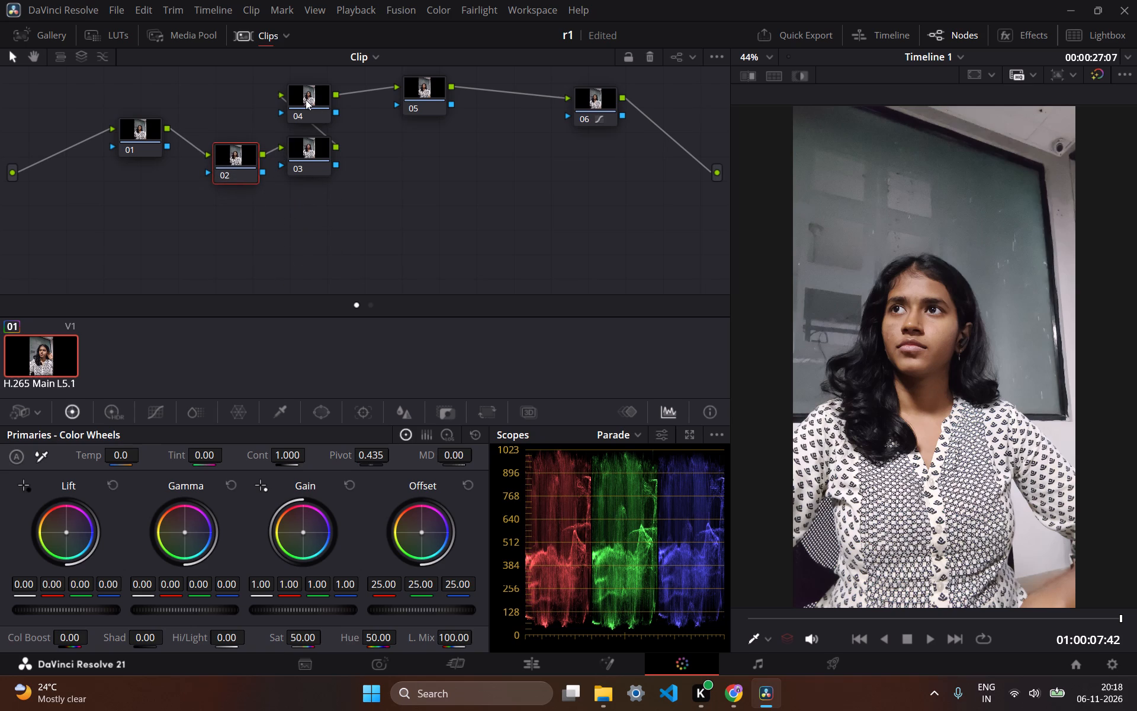
{"action": "left_click_drag", "start_coordinate": [306, 100], "coordinate": [402, 165]}
{"action": "left_click_drag", "start_coordinate": [422, 100], "coordinate": [500, 176]}
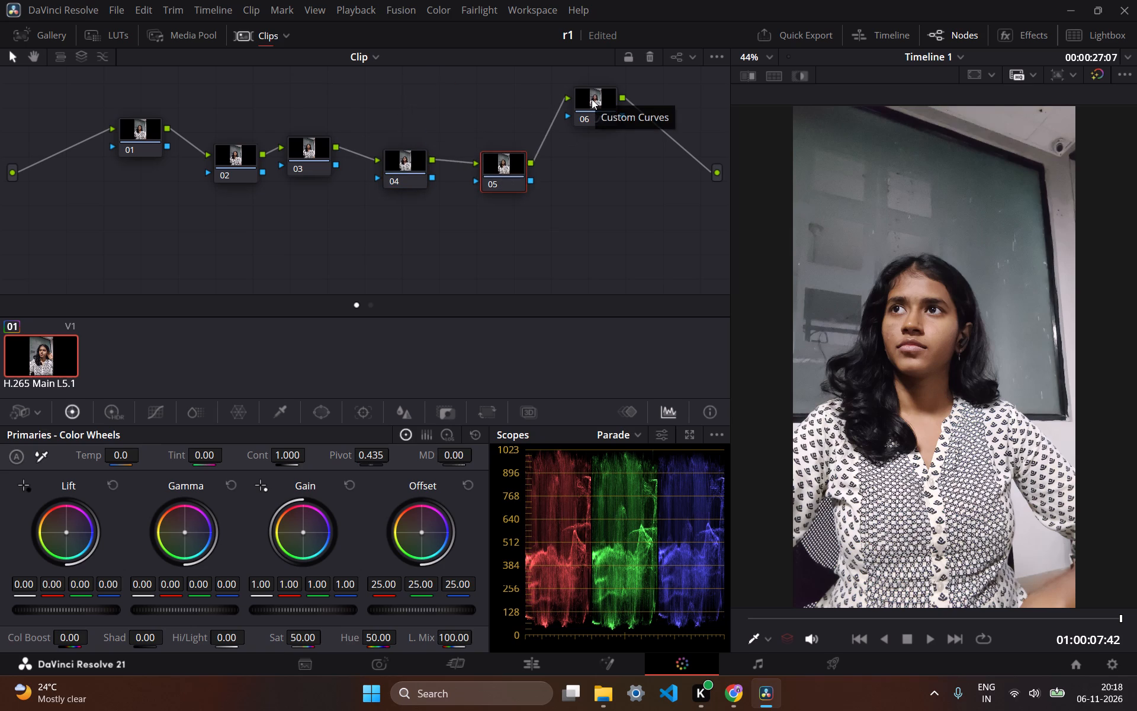
{"action": "left_click", "coordinate": [592, 99]}
{"action": "left_click_drag", "start_coordinate": [592, 99], "coordinate": [584, 139]}
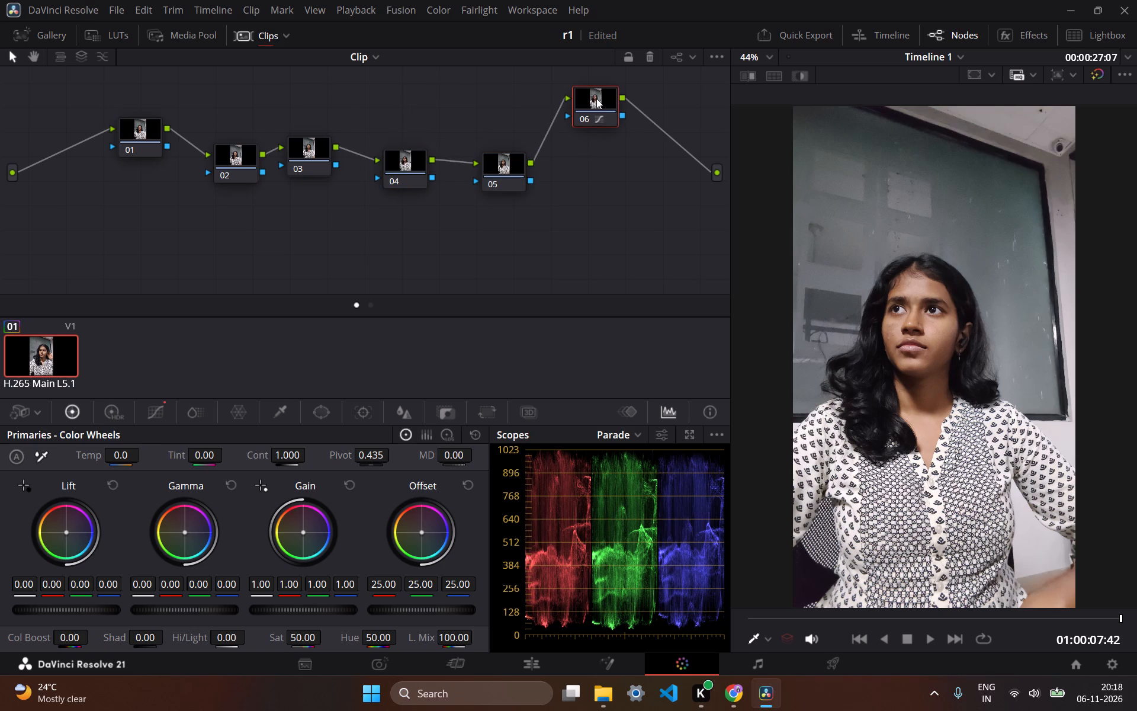
{"action": "left_click_drag", "start_coordinate": [596, 98], "coordinate": [574, 150]}
{"action": "left_click", "coordinate": [646, 158]}
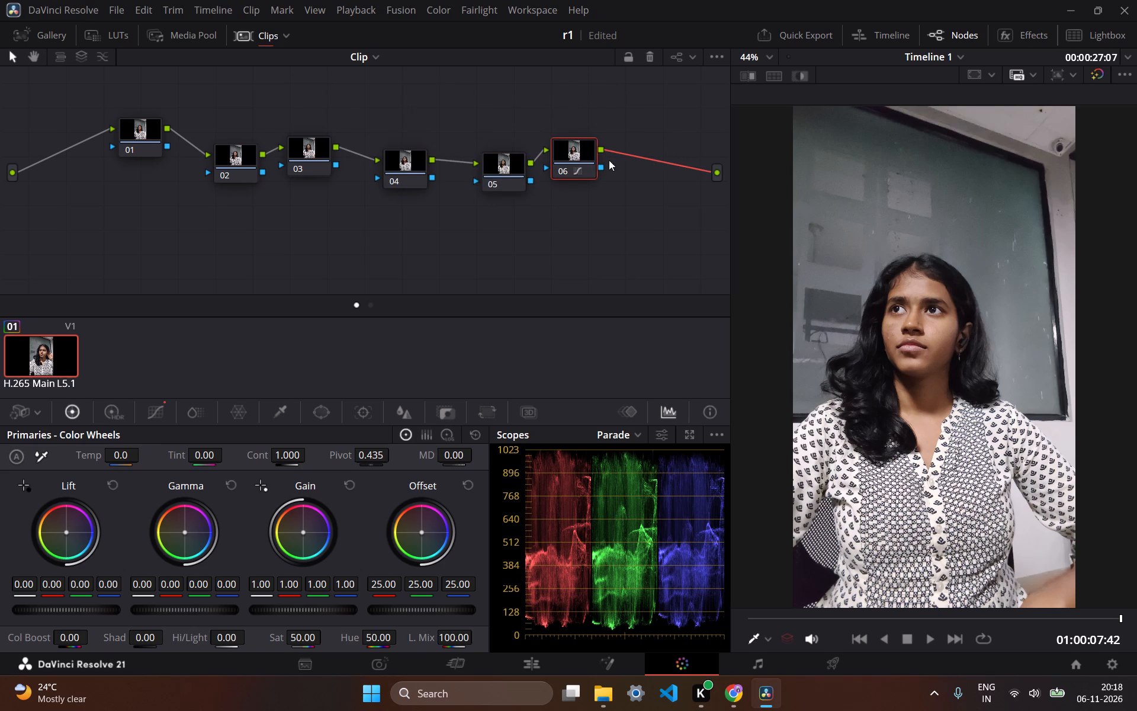
Open the custom curves for node 06 and remove the control points from the middle of its curves.
{"action": "left_click", "coordinate": [596, 162]}
{"action": "left_click", "coordinate": [577, 165]}
{"action": "left_click", "coordinate": [160, 399]}
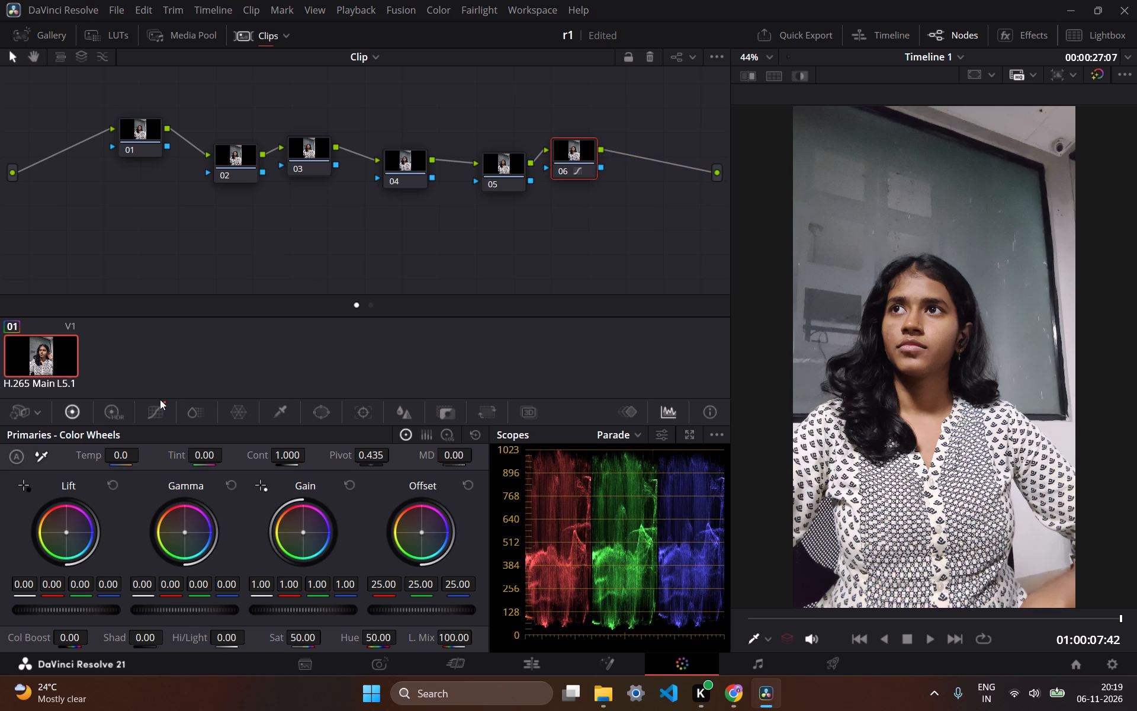
{"action": "left_click", "coordinate": [159, 409]}
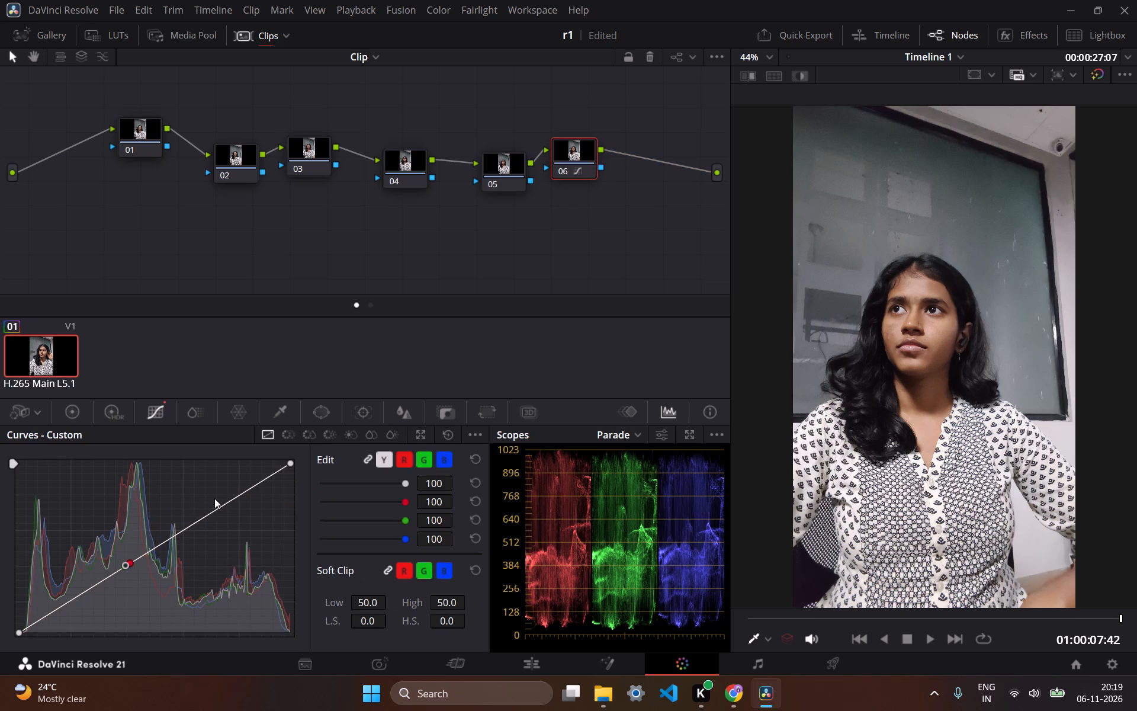
{"action": "left_click", "coordinate": [129, 561]}
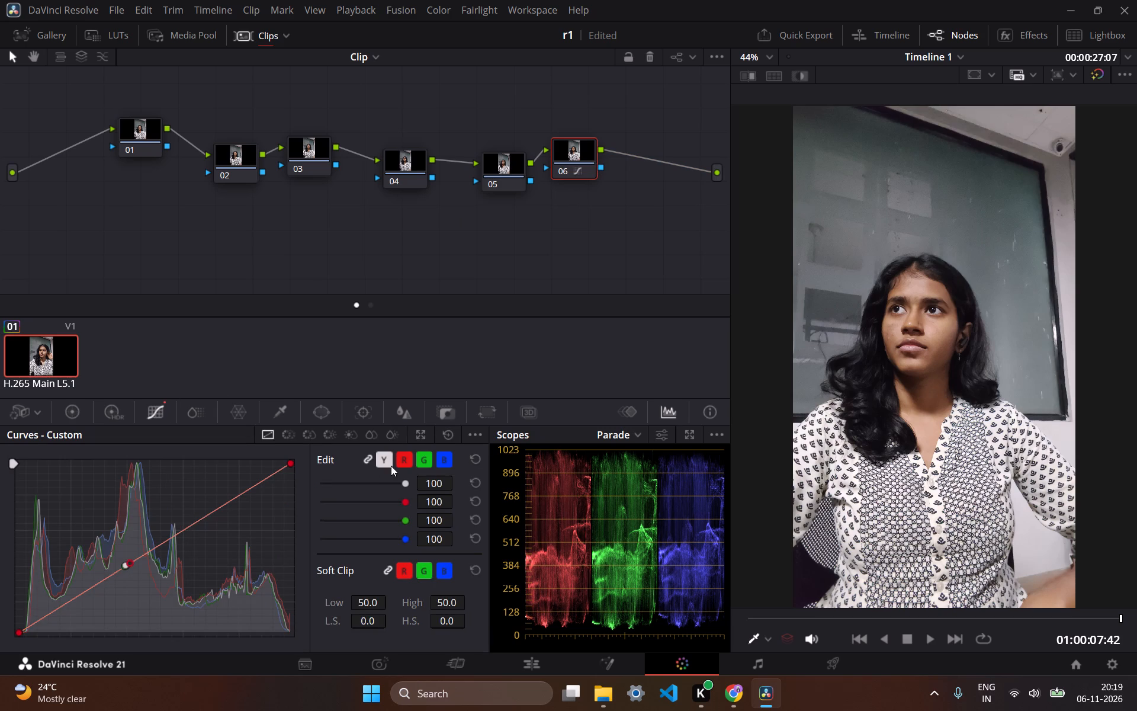
{"action": "right_click", "coordinate": [364, 581]}
{"action": "right_click", "coordinate": [129, 559]}
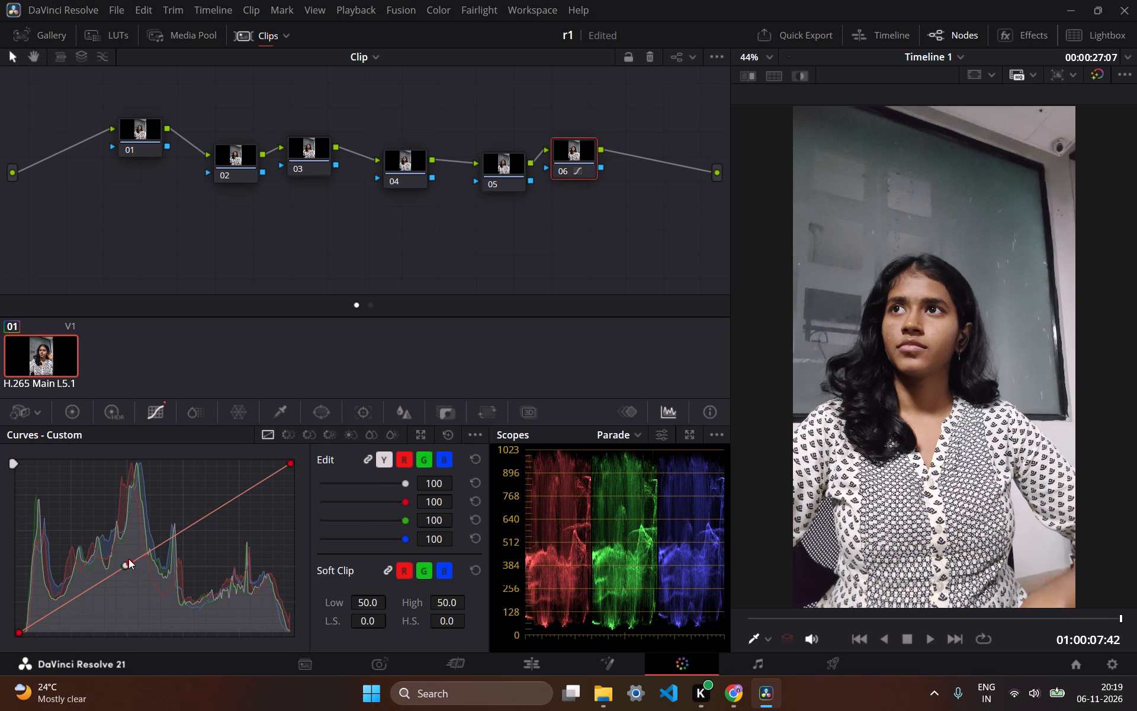
{"action": "left_click", "coordinate": [129, 559]}
{"action": "left_click", "coordinate": [129, 563]}
{"action": "left_click", "coordinate": [129, 563]}
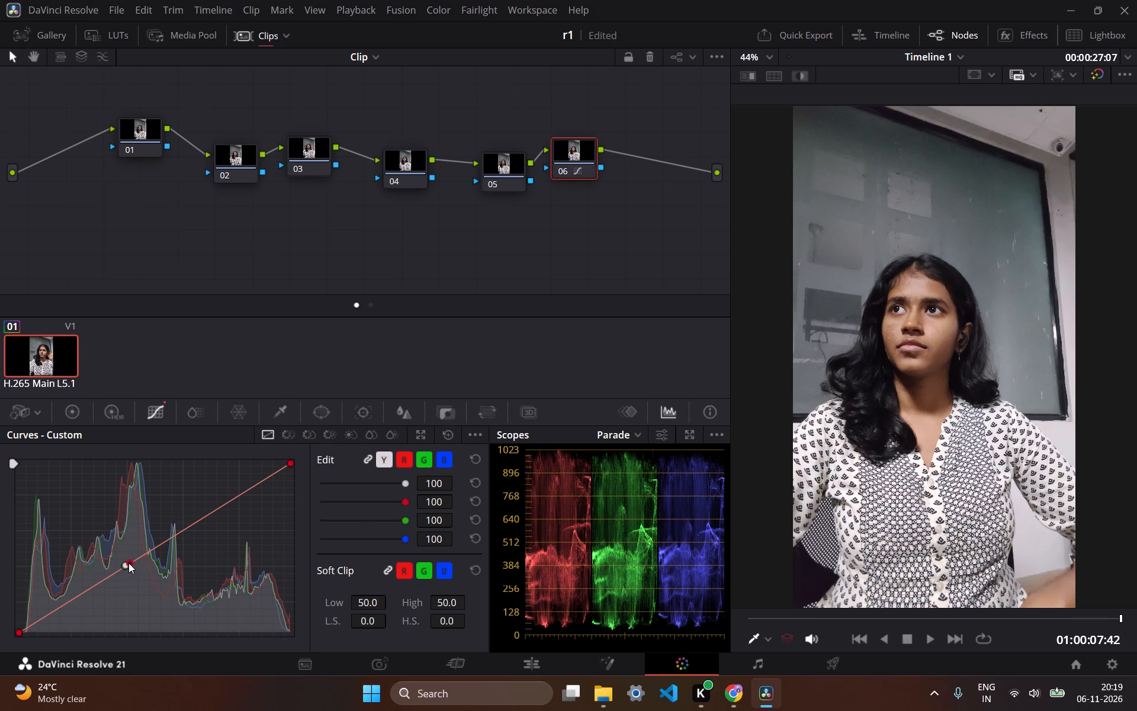
{"action": "left_click", "coordinate": [125, 560]}
{"action": "left_click", "coordinate": [129, 562]}
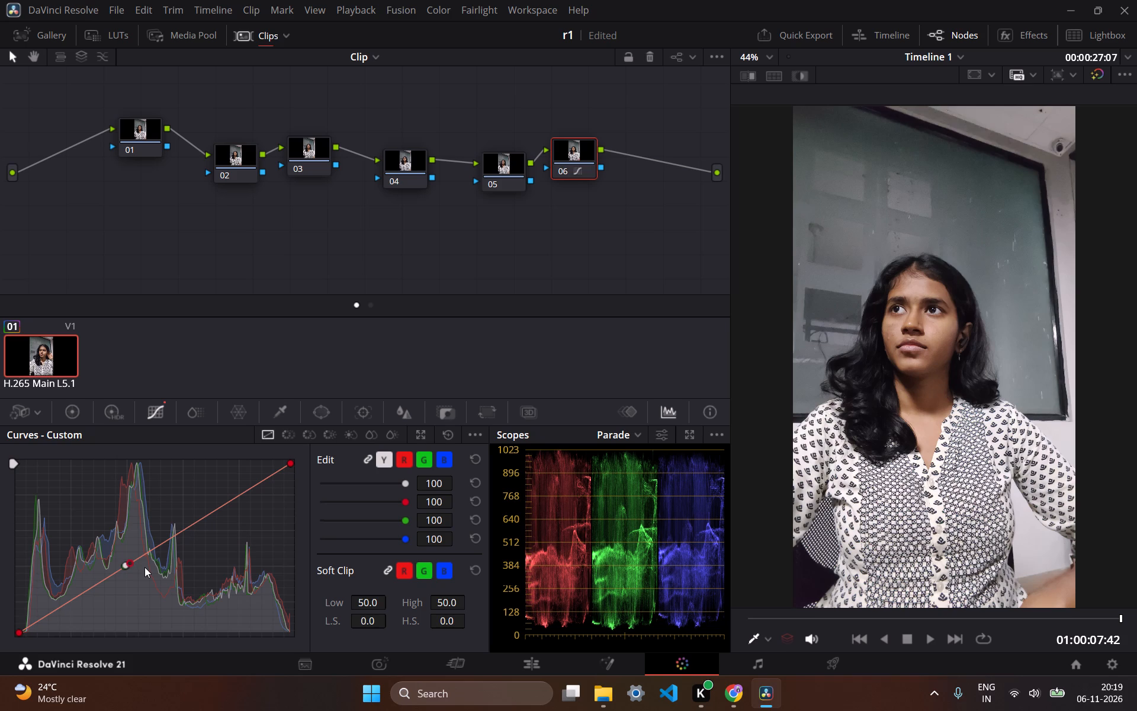
{"action": "right_click", "coordinate": [144, 567]}
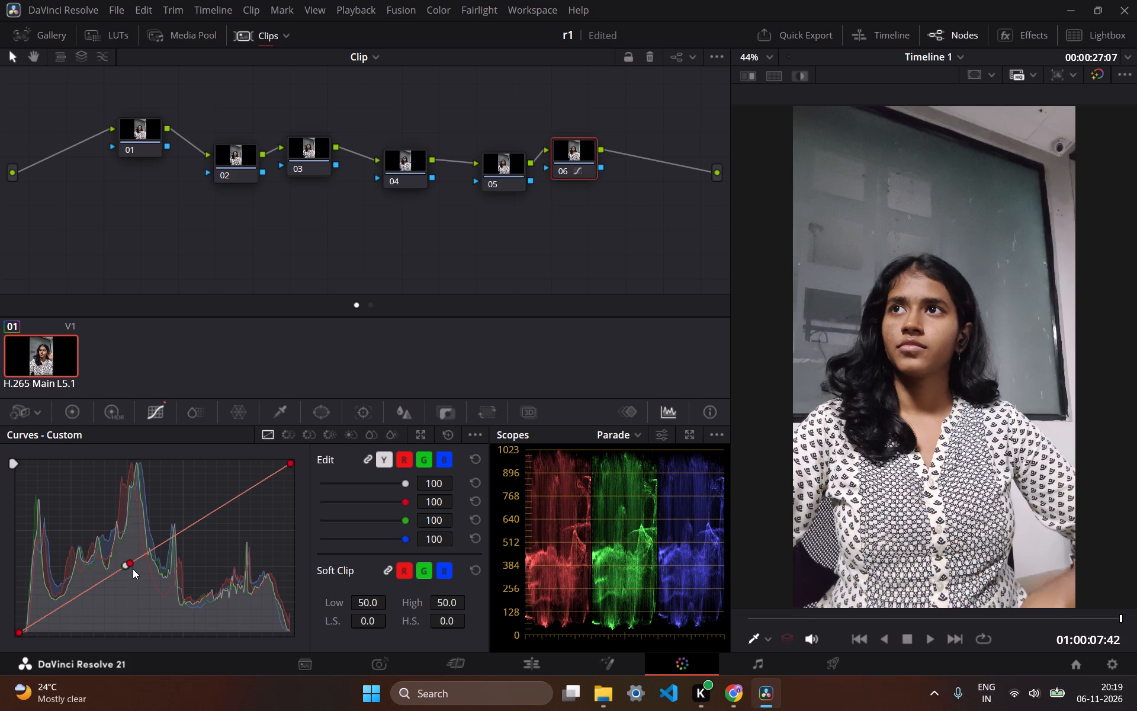
{"action": "left_click", "coordinate": [130, 564]}
{"action": "right_click", "coordinate": [130, 564]}
Isolate the luminance (Y) channel for custom curve editing.
{"action": "left_click", "coordinate": [384, 456]}
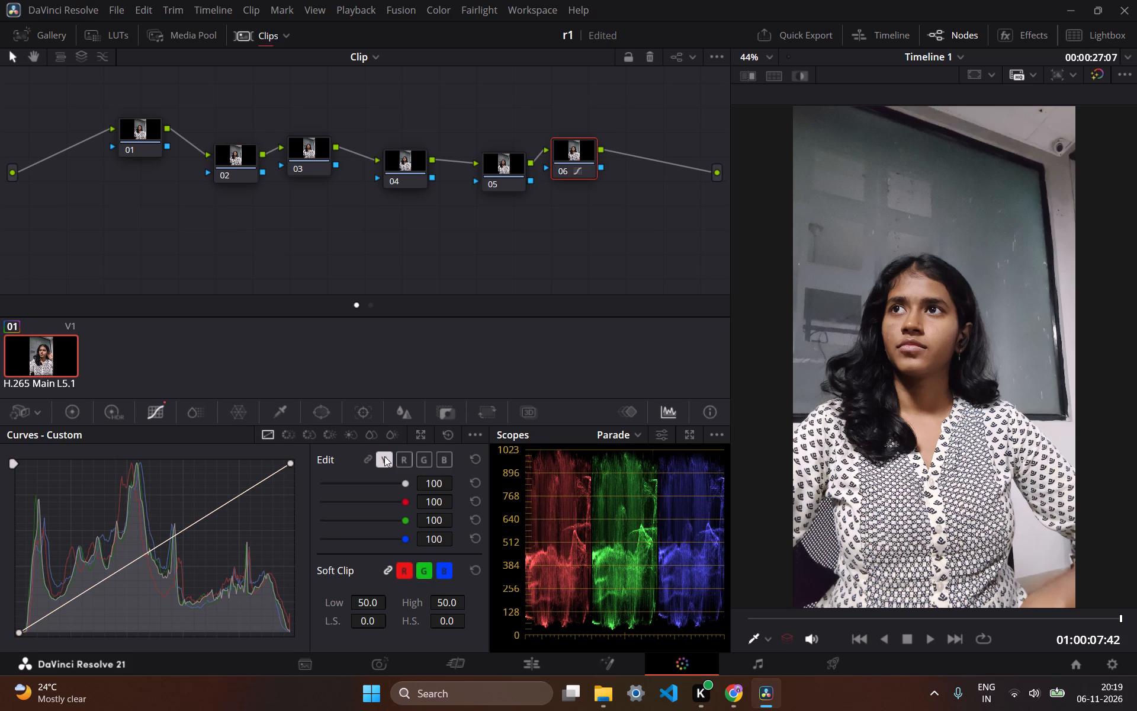
Select node 01 and switch the scope display to Waveform.
{"action": "left_click", "coordinate": [149, 140]}
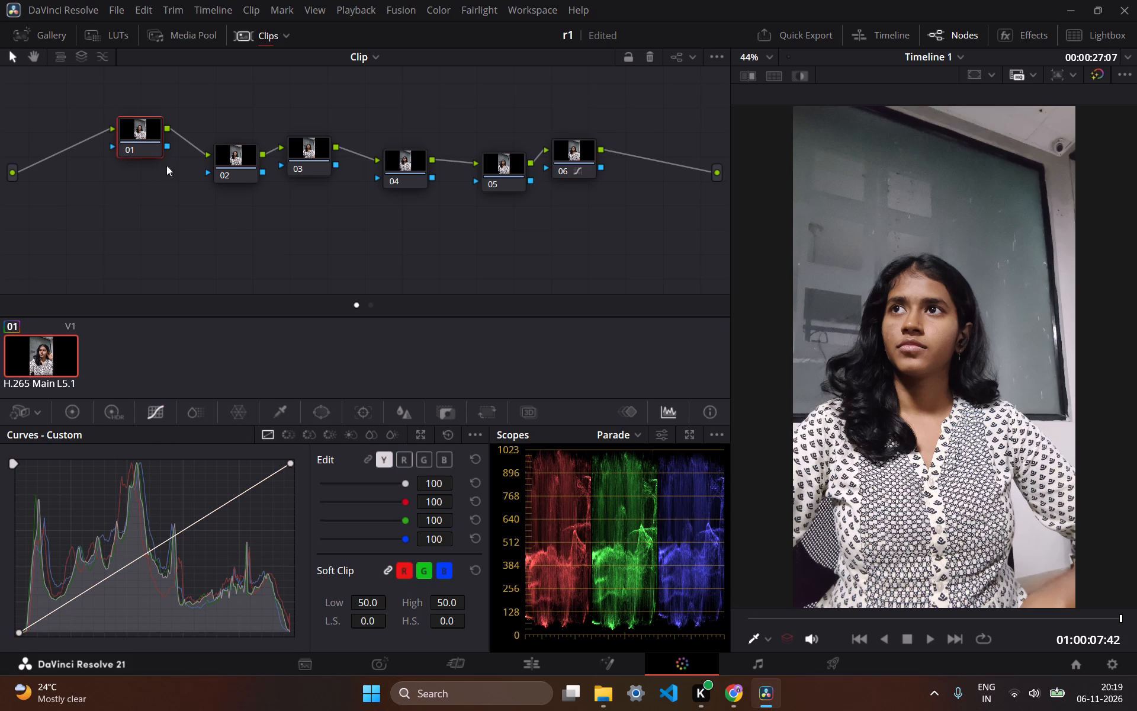
{"action": "left_click", "coordinate": [259, 247]}
{"action": "left_click", "coordinate": [632, 435]}
{"action": "left_click", "coordinate": [636, 464]}
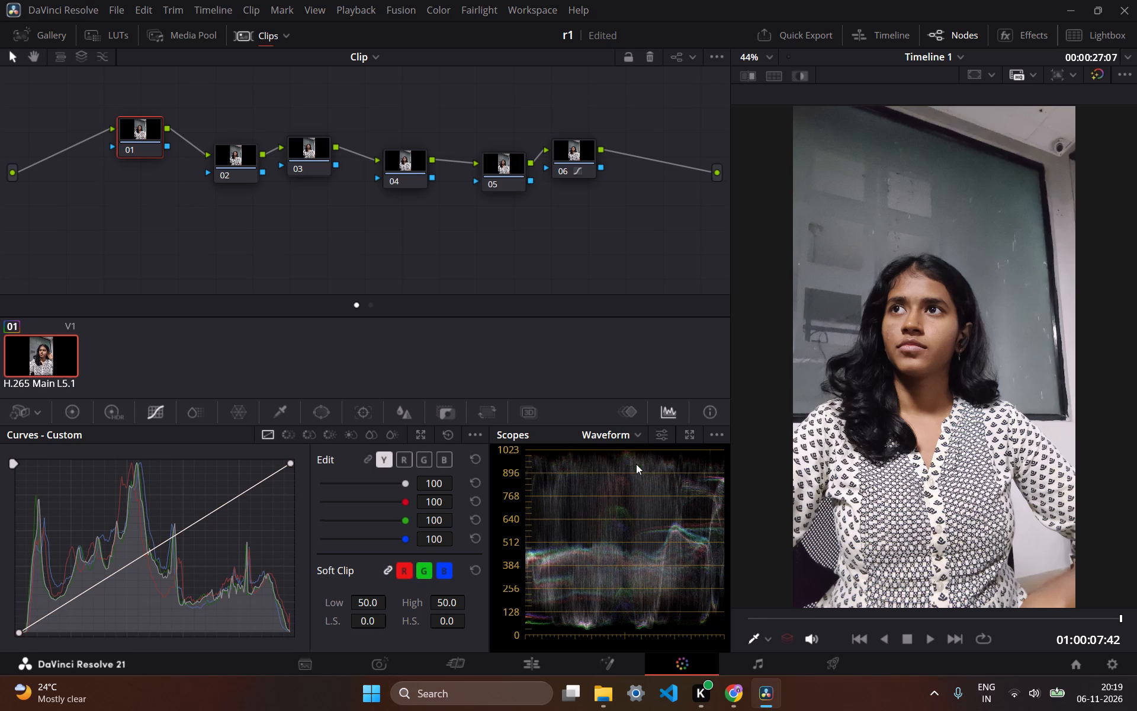
Switch the scope display to Vectorscope.
{"action": "left_click", "coordinate": [626, 435]}
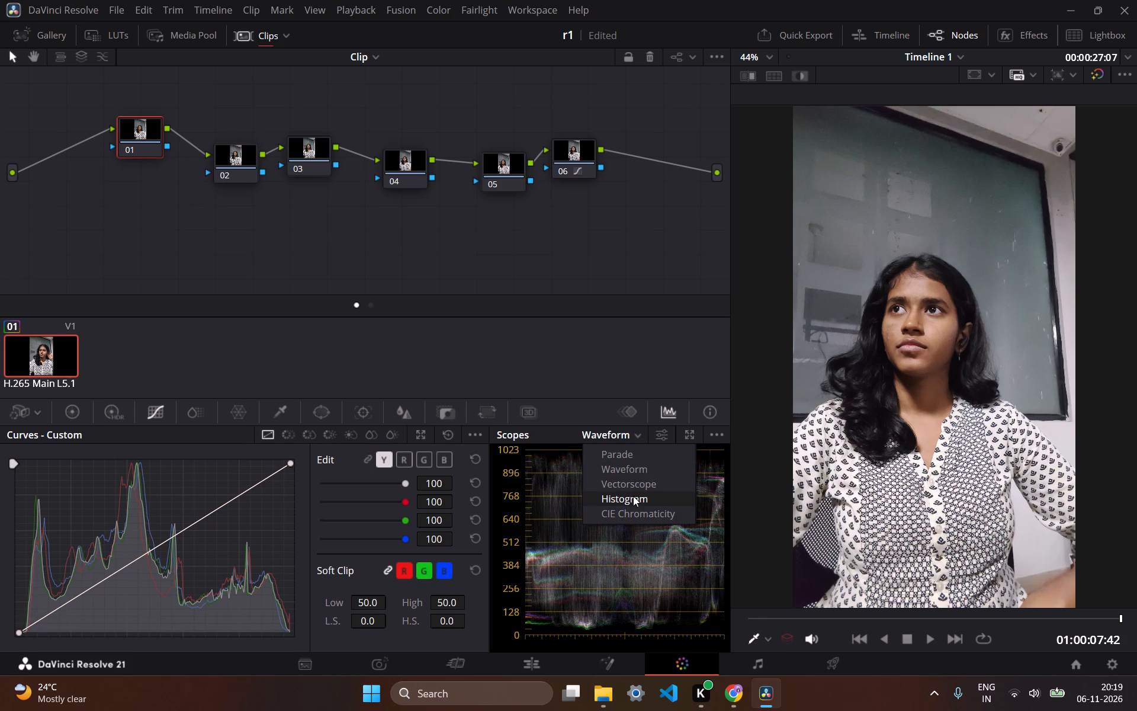
{"action": "left_click", "coordinate": [639, 484]}
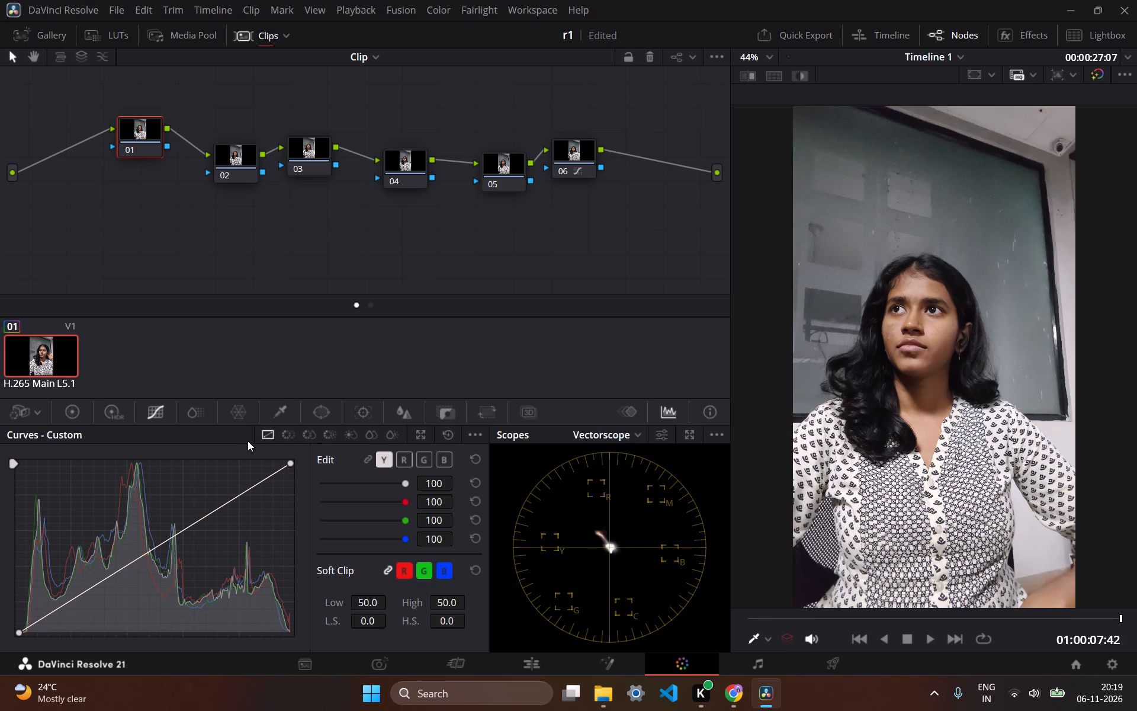
Open the primaries color wheels for node 01 and set the master Offset to 24.30 on all three channels.
{"action": "left_click", "coordinate": [85, 406]}
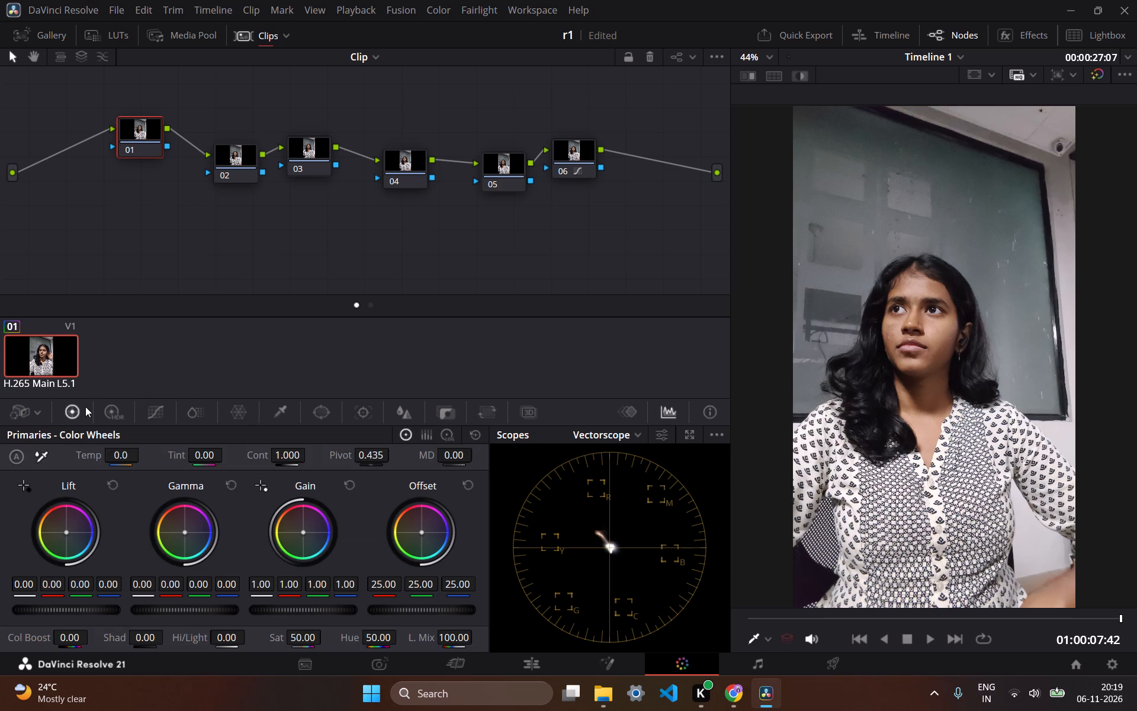
{"action": "left_click", "coordinate": [422, 533]}
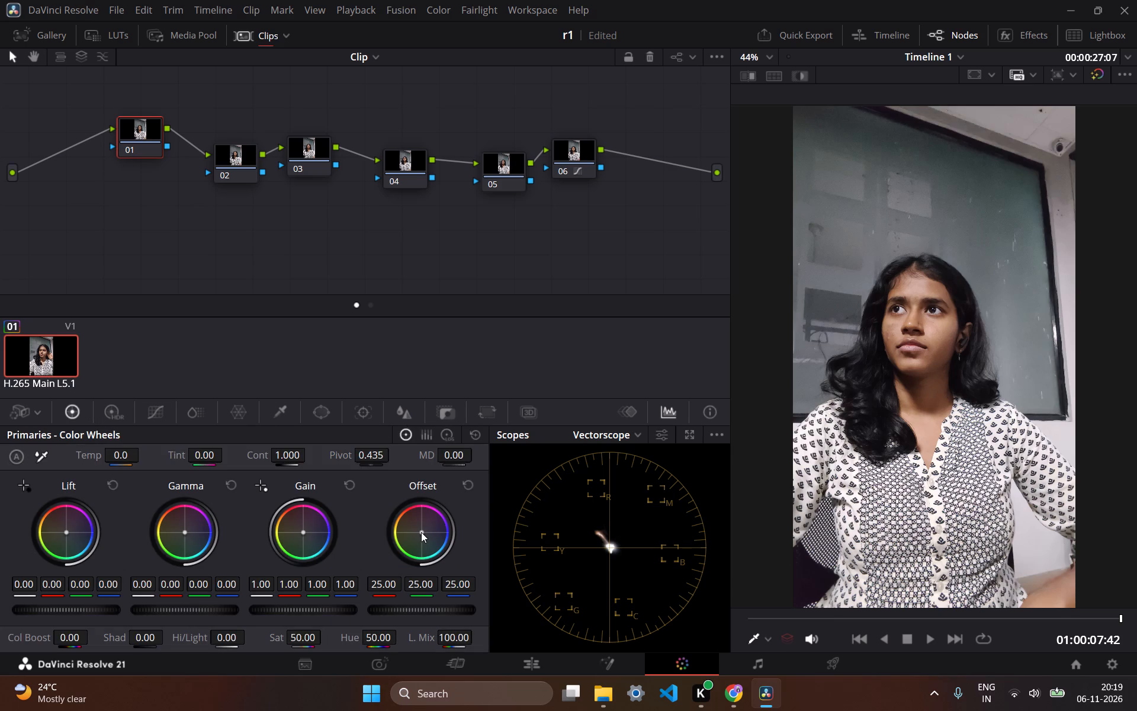
{"action": "left_click", "coordinate": [421, 532]}
{"action": "left_click", "coordinate": [609, 543]}
{"action": "left_click", "coordinate": [609, 543]}
{"action": "left_click", "coordinate": [384, 611]}
{"action": "left_click_drag", "start_coordinate": [383, 608], "coordinate": [410, 599]}
{"action": "left_click_drag", "start_coordinate": [410, 599], "coordinate": [432, 591]}
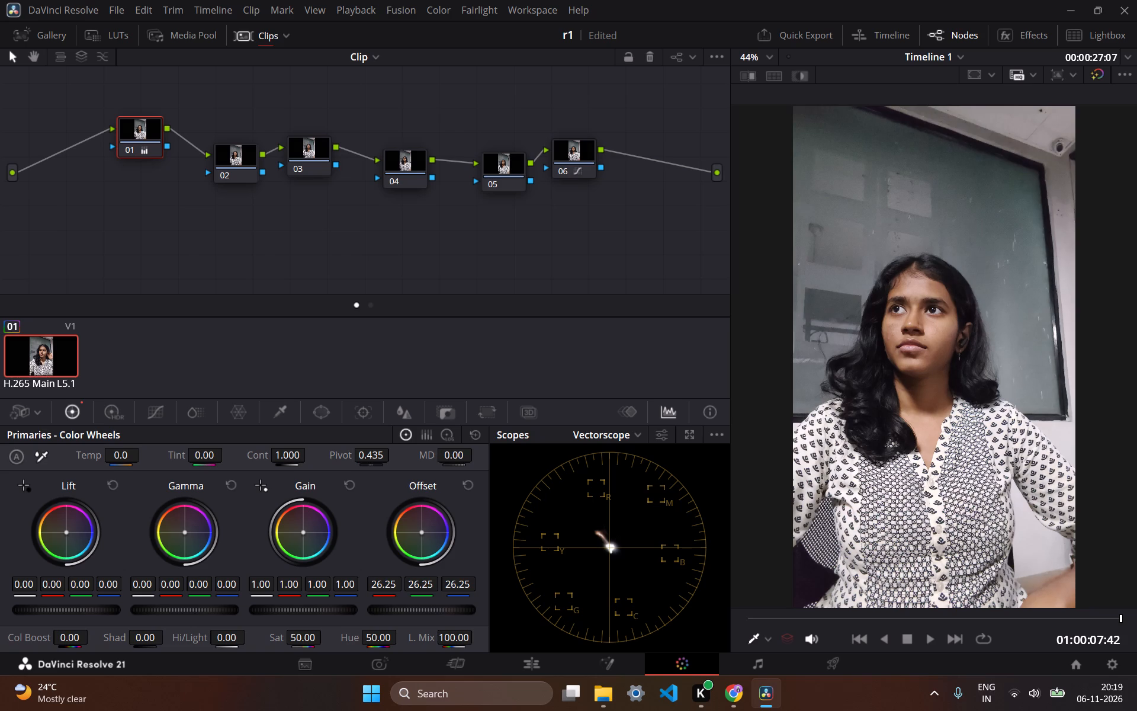
{"action": "left_click_drag", "start_coordinate": [432, 591], "coordinate": [550, 607]}
{"action": "left_click_drag", "start_coordinate": [550, 607], "coordinate": [384, 604]}
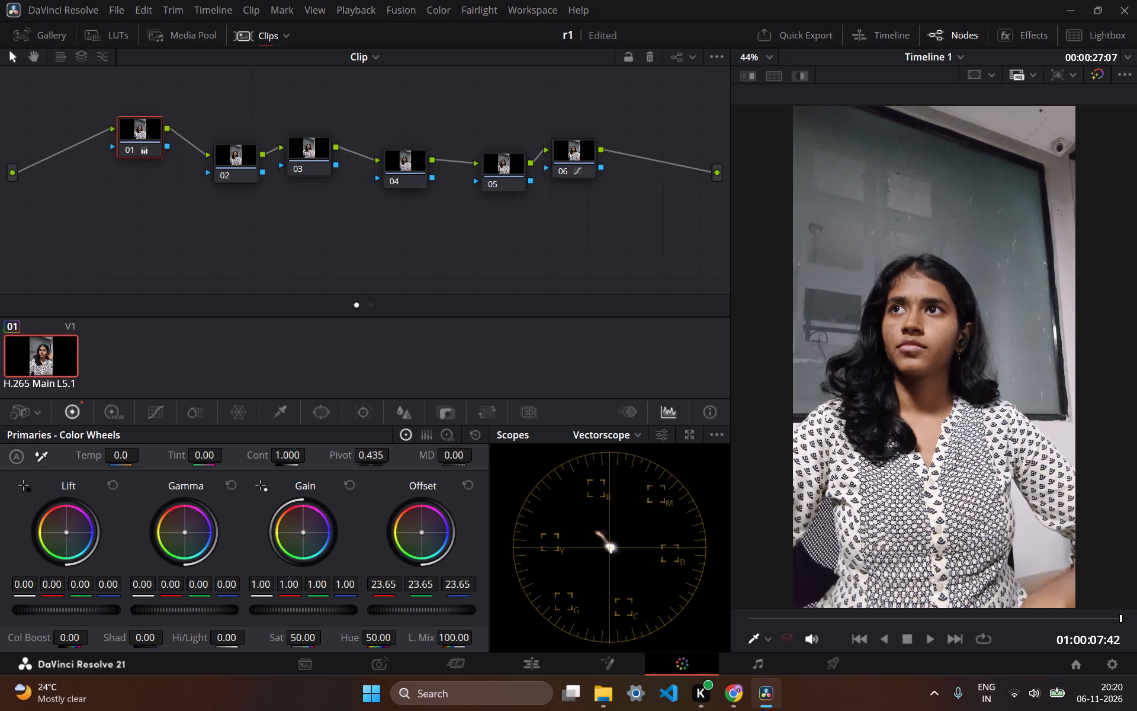
{"action": "left_click_drag", "start_coordinate": [384, 604], "coordinate": [333, 601]}
{"action": "left_click_drag", "start_coordinate": [333, 601], "coordinate": [416, 596]}
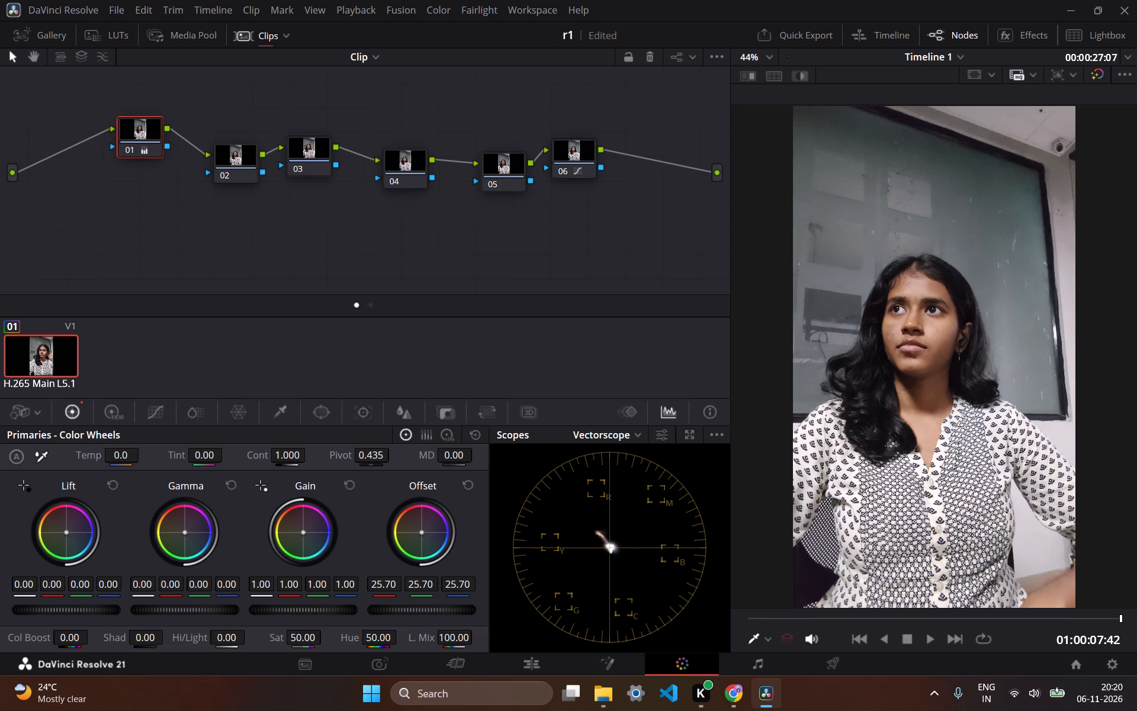
{"action": "left_click_drag", "start_coordinate": [416, 596], "coordinate": [309, 588]}
{"action": "left_click_drag", "start_coordinate": [309, 588], "coordinate": [287, 582]}
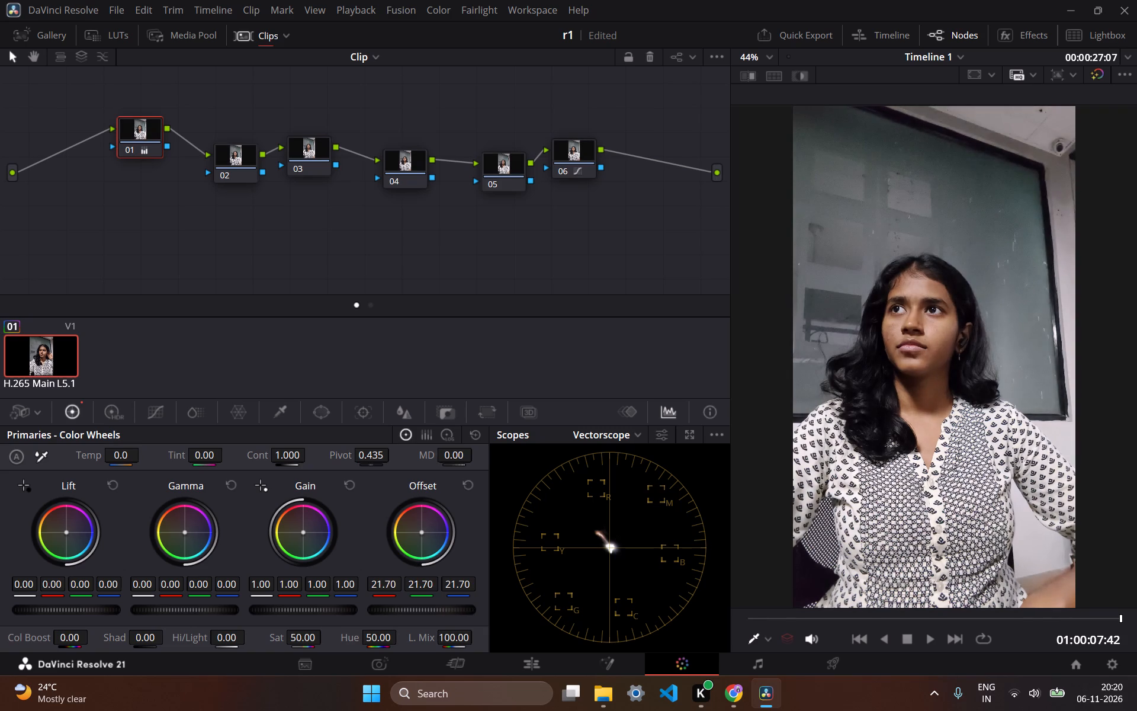
{"action": "left_click_drag", "start_coordinate": [287, 582], "coordinate": [257, 580]}
{"action": "left_click_drag", "start_coordinate": [257, 580], "coordinate": [354, 587]}
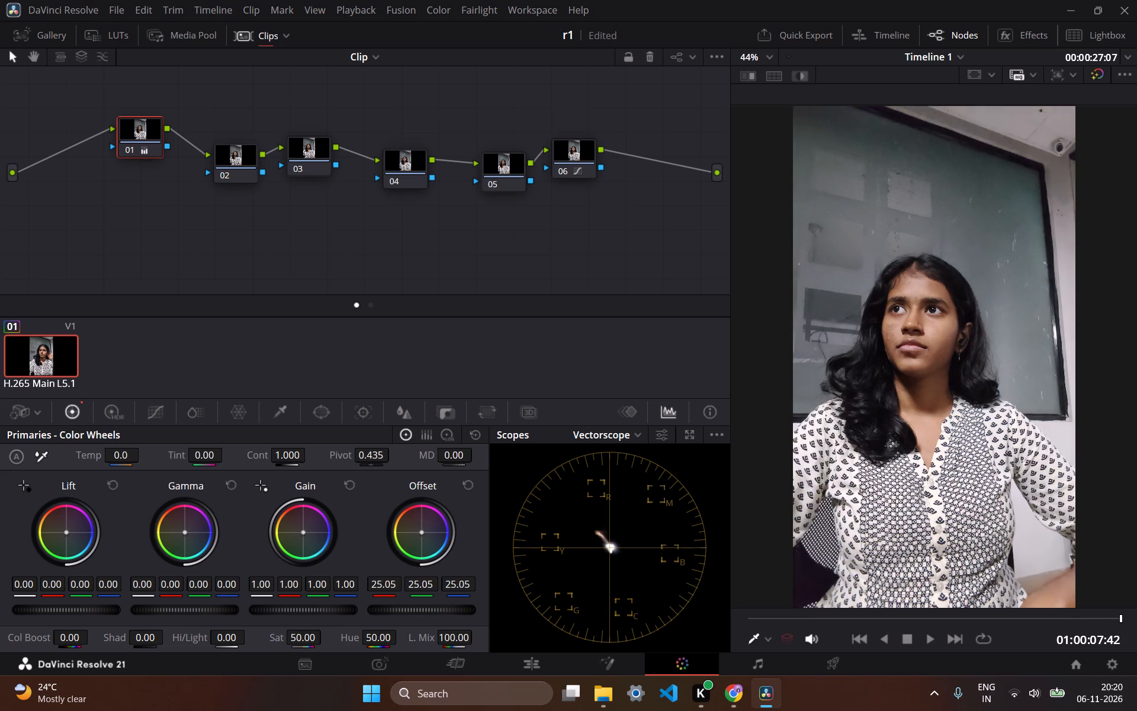
{"action": "left_click_drag", "start_coordinate": [354, 587], "coordinate": [295, 569]}
{"action": "left_click_drag", "start_coordinate": [295, 569], "coordinate": [325, 571]}
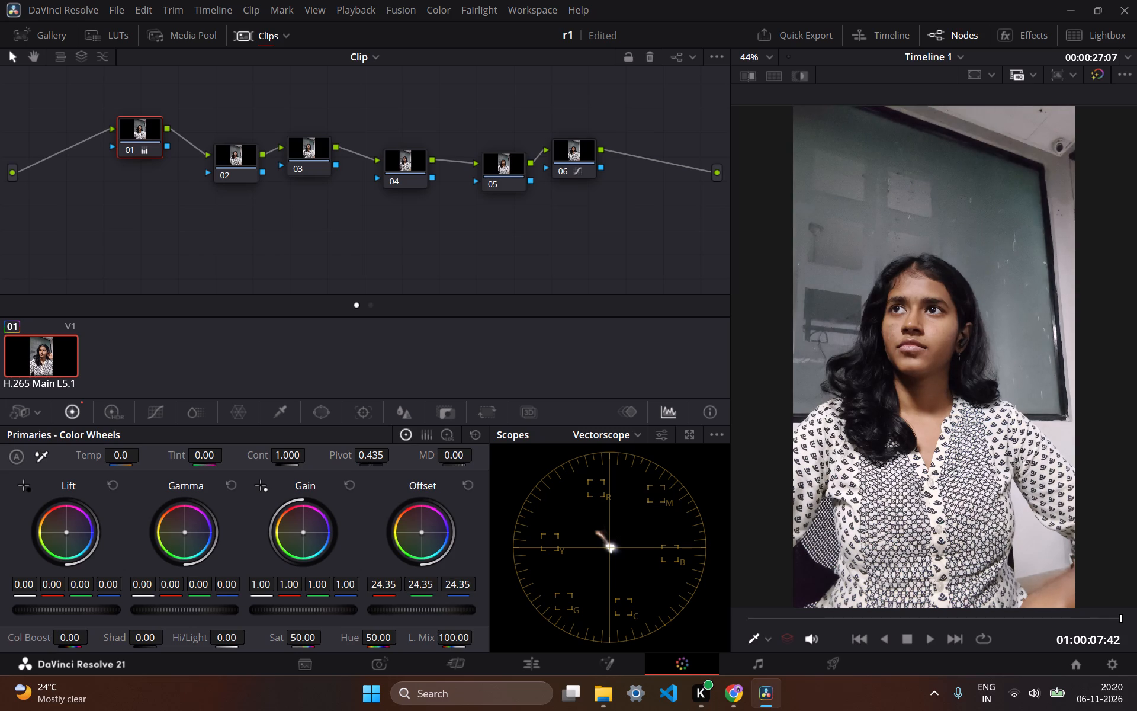
{"action": "left_click_drag", "start_coordinate": [325, 571], "coordinate": [338, 571]}
{"action": "left_click", "coordinate": [425, 609]}
{"action": "left_click", "coordinate": [443, 608]}
{"action": "left_click_drag", "start_coordinate": [461, 610], "coordinate": [445, 607]}
{"action": "left_click_drag", "start_coordinate": [445, 607], "coordinate": [404, 602]}
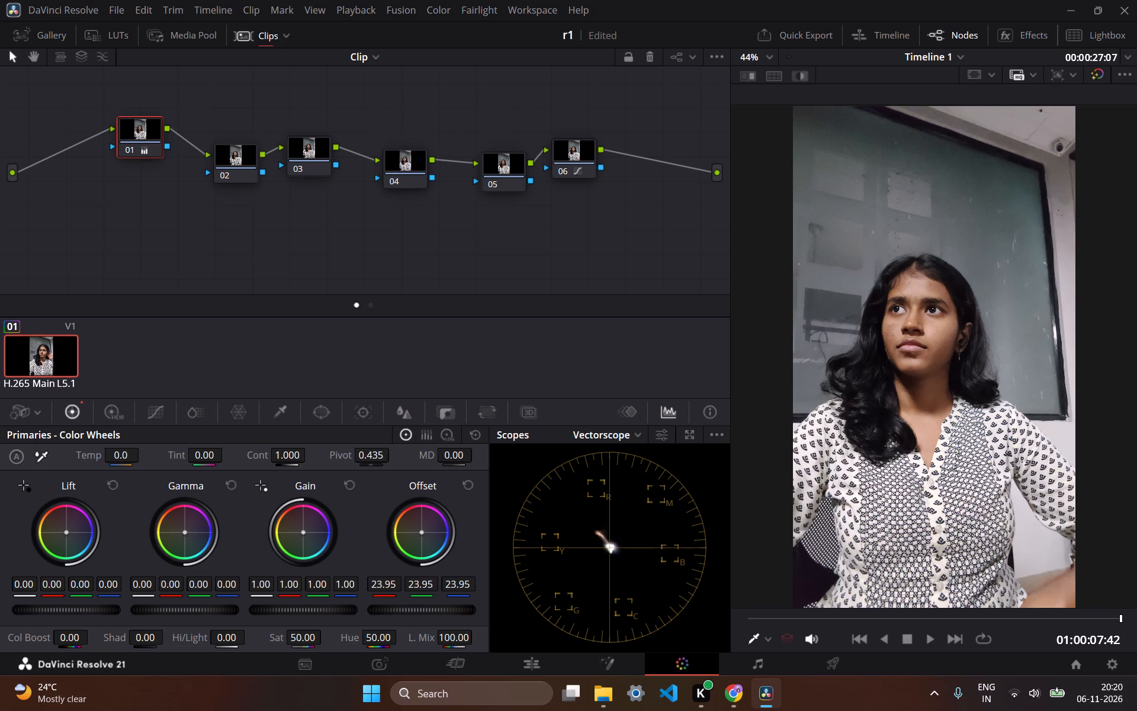
{"action": "left_click_drag", "start_coordinate": [404, 602], "coordinate": [426, 600]}
{"action": "left_click_drag", "start_coordinate": [426, 600], "coordinate": [407, 598]}
{"action": "left_click_drag", "start_coordinate": [407, 598], "coordinate": [407, 599]}
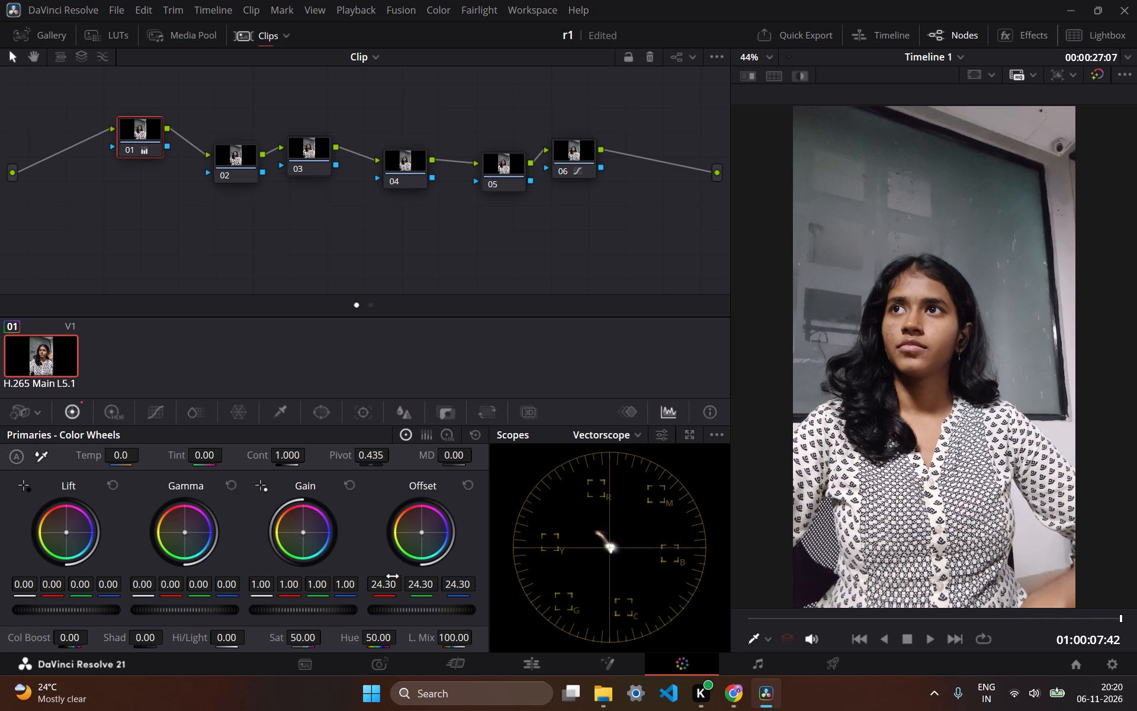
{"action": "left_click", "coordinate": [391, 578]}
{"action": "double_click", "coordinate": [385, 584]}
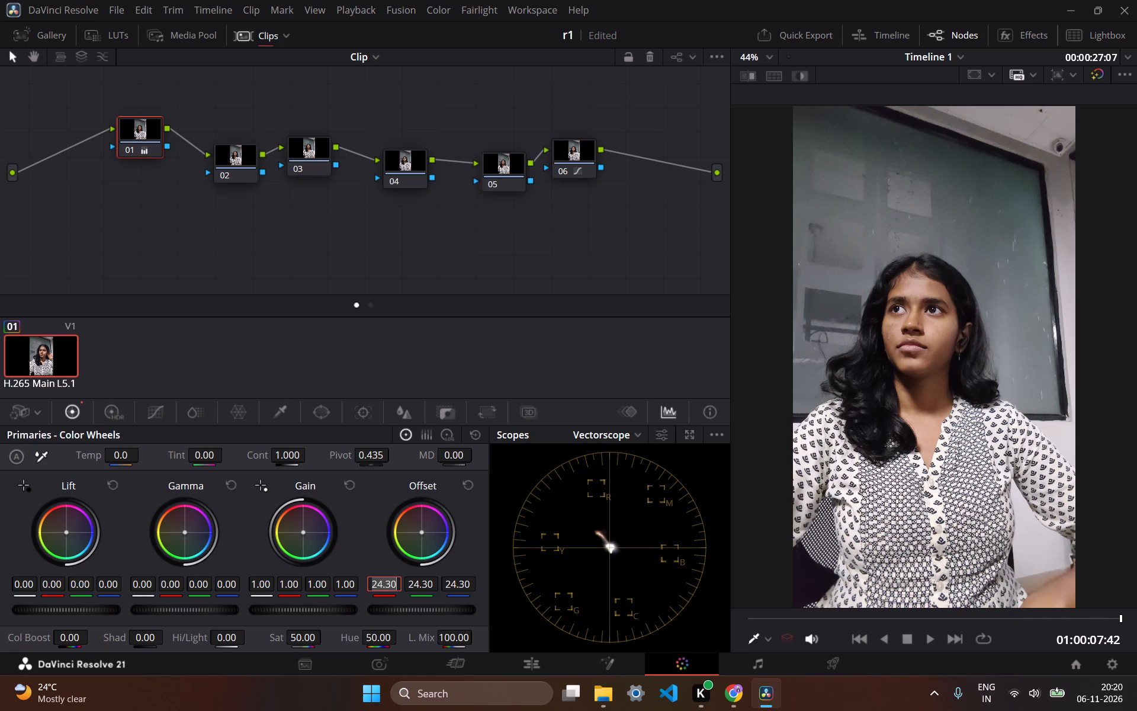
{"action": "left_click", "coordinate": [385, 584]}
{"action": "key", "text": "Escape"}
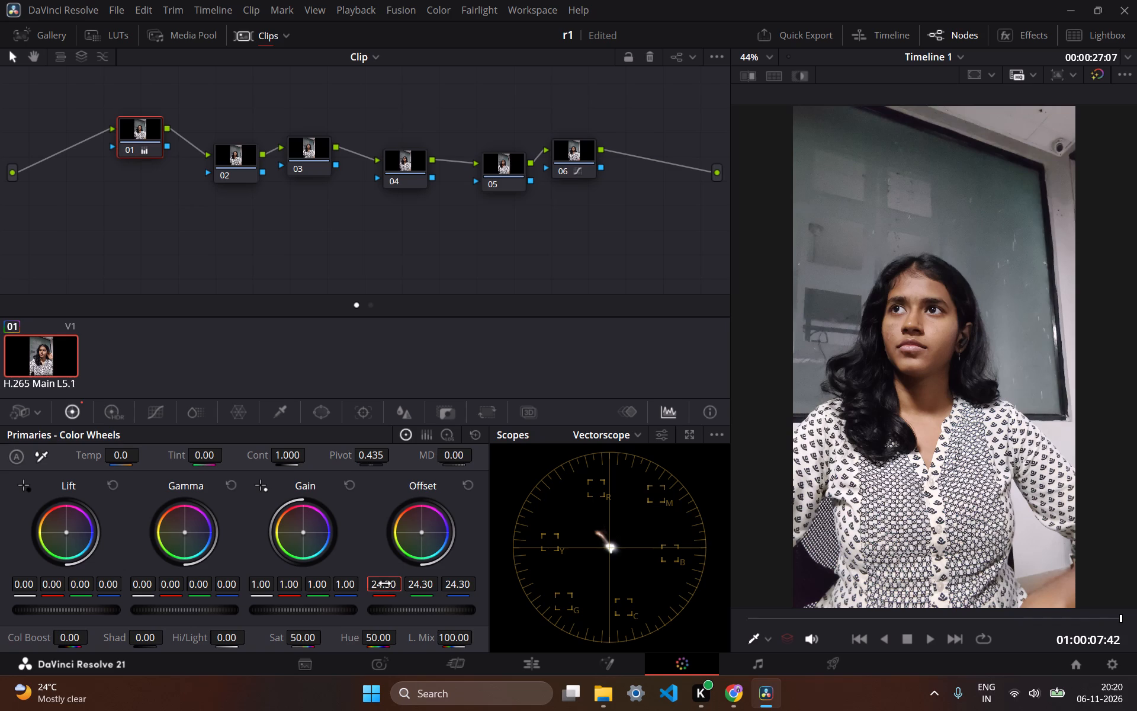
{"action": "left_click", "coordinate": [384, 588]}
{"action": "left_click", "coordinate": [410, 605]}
Adjust the red channel of node 01's Offset wheel to 24.78, leaving the green and blue channels alone.
{"action": "left_click_drag", "start_coordinate": [383, 585], "coordinate": [374, 585]}
{"action": "left_click_drag", "start_coordinate": [374, 585], "coordinate": [216, 586]}
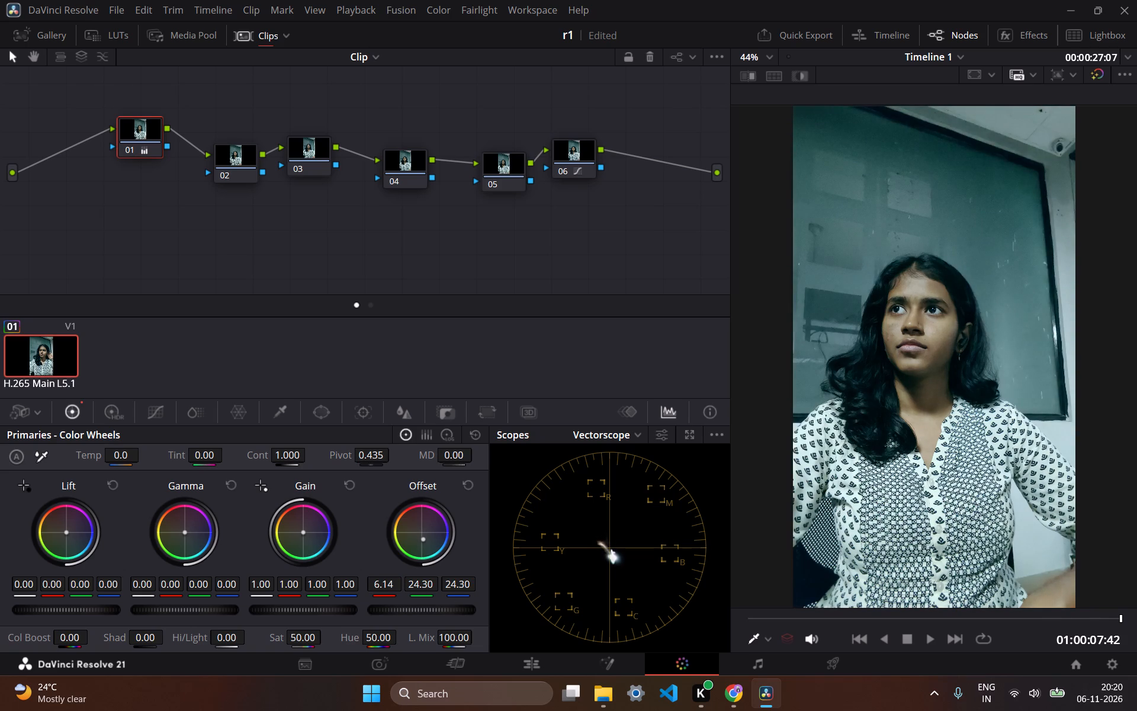
{"action": "left_click_drag", "start_coordinate": [216, 586], "coordinate": [170, 588]}
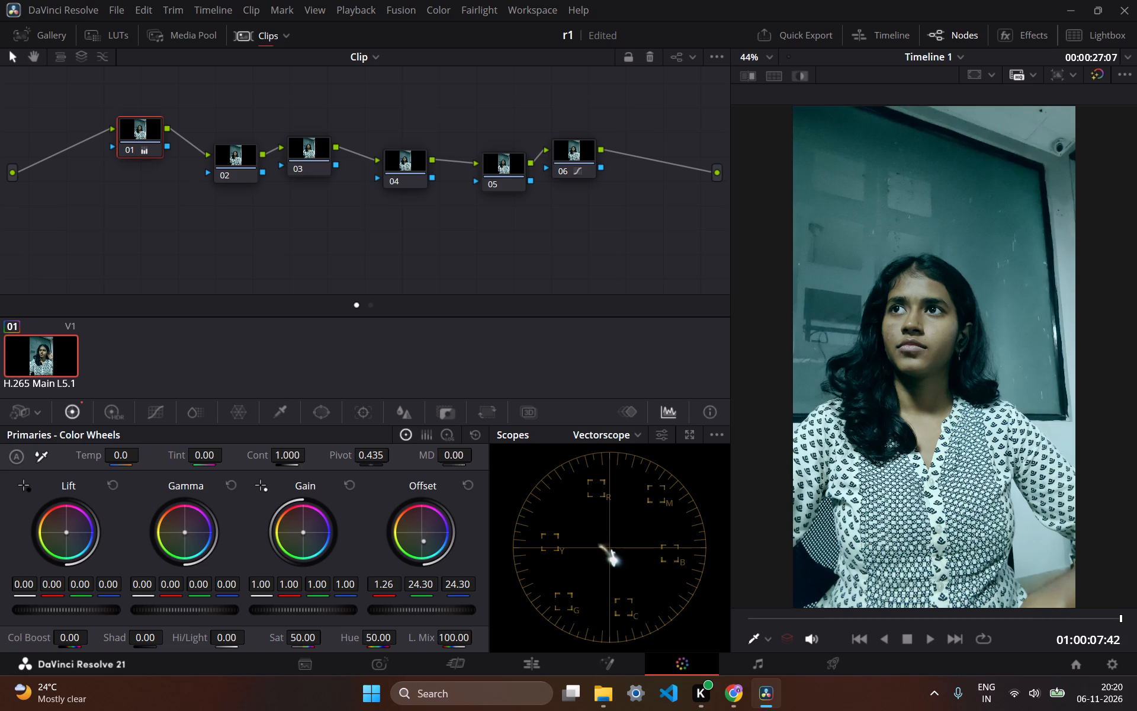
{"action": "left_click_drag", "start_coordinate": [170, 588], "coordinate": [330, 580]}
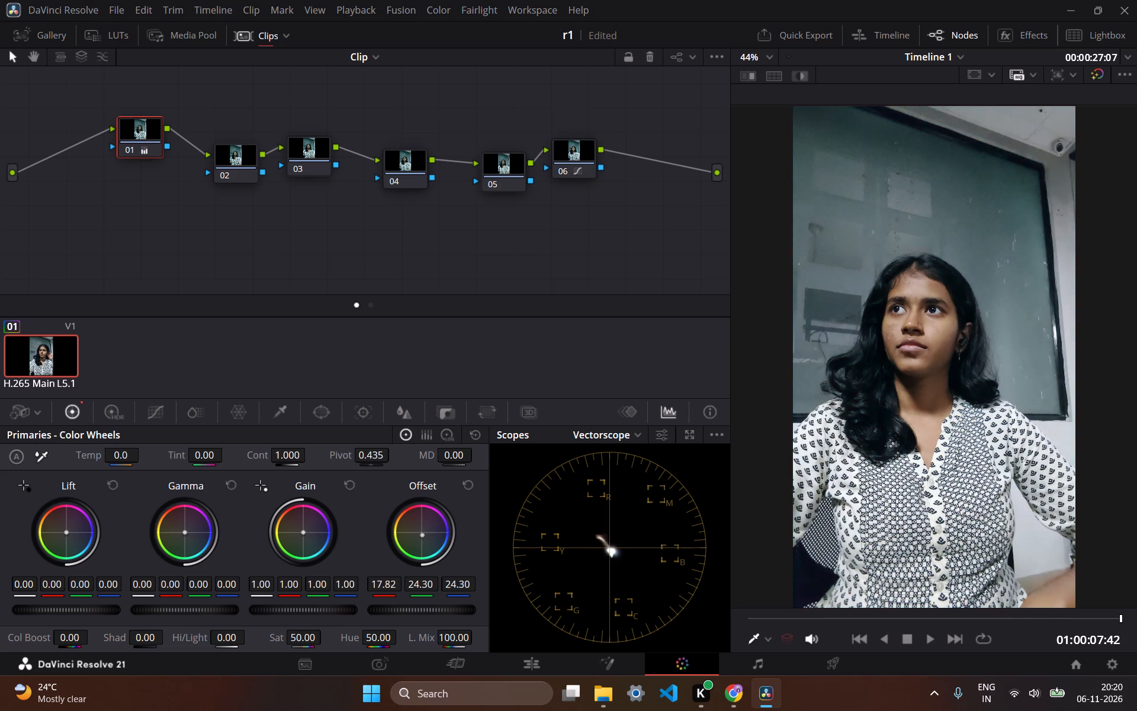
{"action": "left_click_drag", "start_coordinate": [330, 580], "coordinate": [365, 577]}
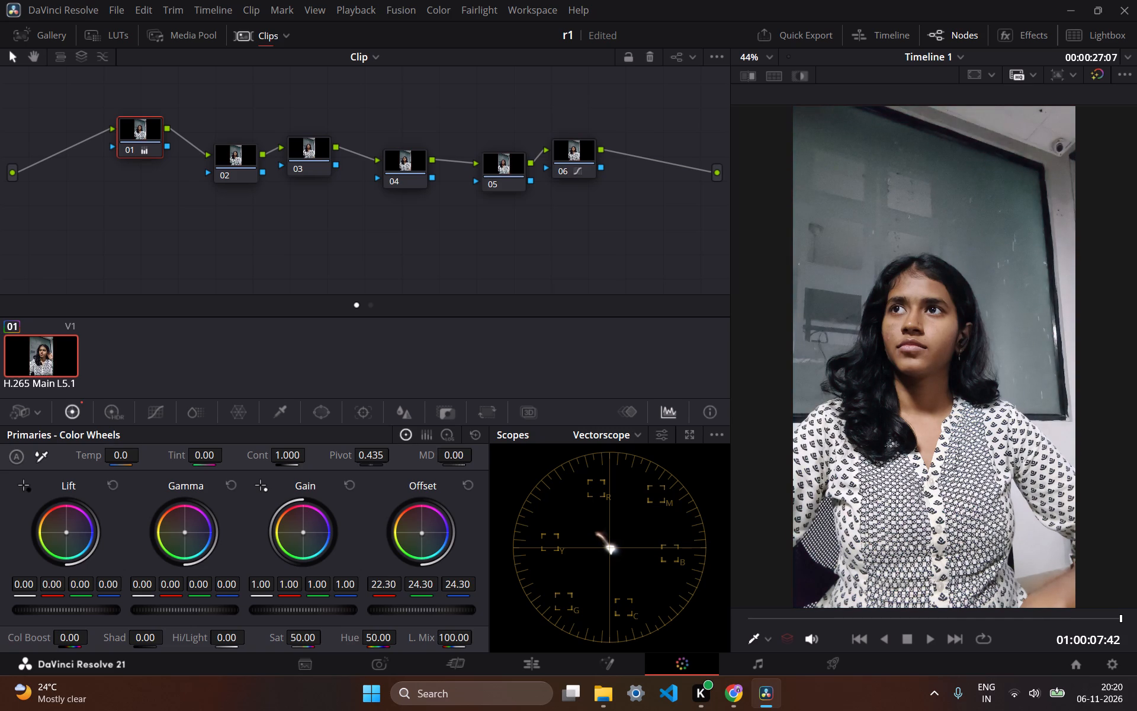
{"action": "left_click_drag", "start_coordinate": [365, 577], "coordinate": [374, 577]}
{"action": "left_click_drag", "start_coordinate": [374, 577], "coordinate": [375, 577]}
{"action": "left_click_drag", "start_coordinate": [384, 585], "coordinate": [413, 583]}
{"action": "left_click_drag", "start_coordinate": [413, 583], "coordinate": [404, 584]}
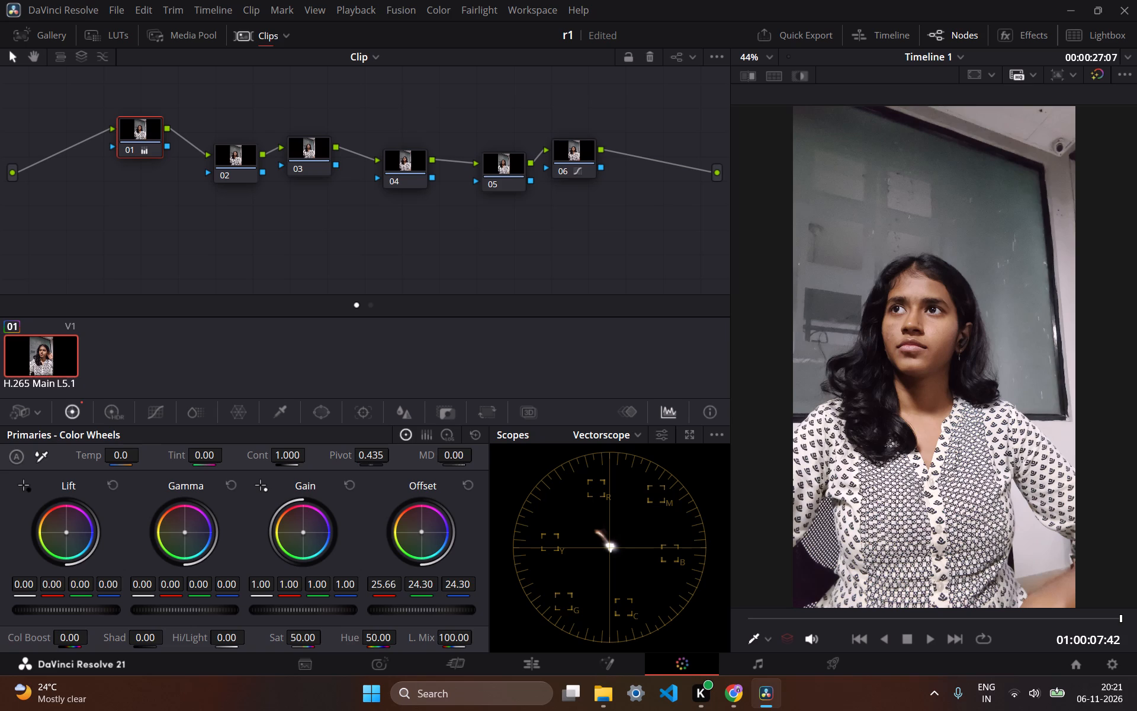
{"action": "left_click_drag", "start_coordinate": [404, 584], "coordinate": [396, 584]}
Select node 02 and set its primaries saturation to 52.40.
{"action": "left_click", "coordinate": [249, 169]}
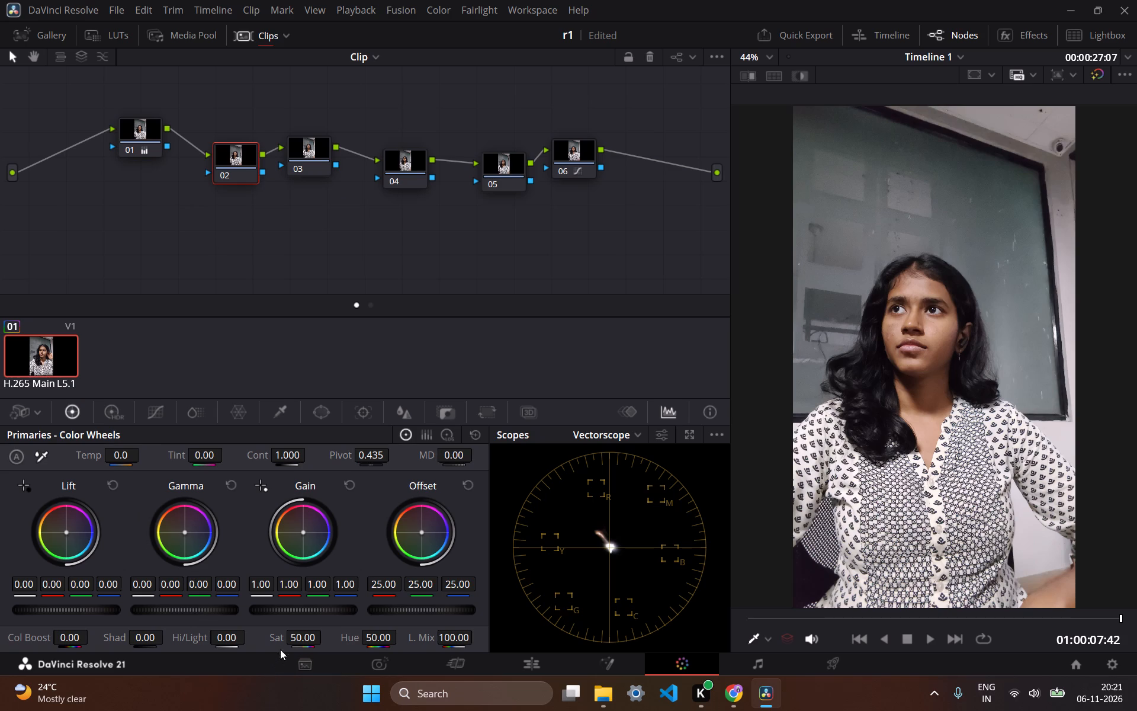
{"action": "left_click_drag", "start_coordinate": [303, 637], "coordinate": [295, 637]}
{"action": "left_click_drag", "start_coordinate": [295, 637], "coordinate": [295, 638]}
{"action": "key", "text": "ctrl+z"}
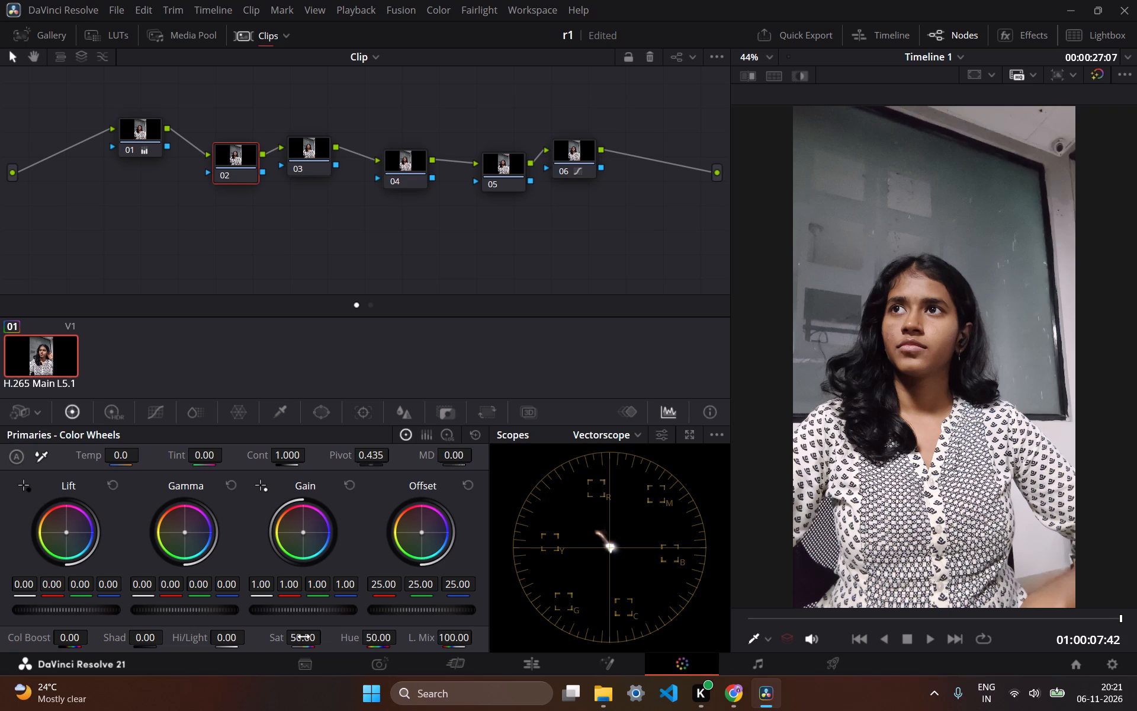
{"action": "left_click_drag", "start_coordinate": [304, 637], "coordinate": [311, 637]}
{"action": "left_click_drag", "start_coordinate": [311, 637], "coordinate": [281, 637]}
{"action": "left_click_drag", "start_coordinate": [281, 637], "coordinate": [316, 633]}
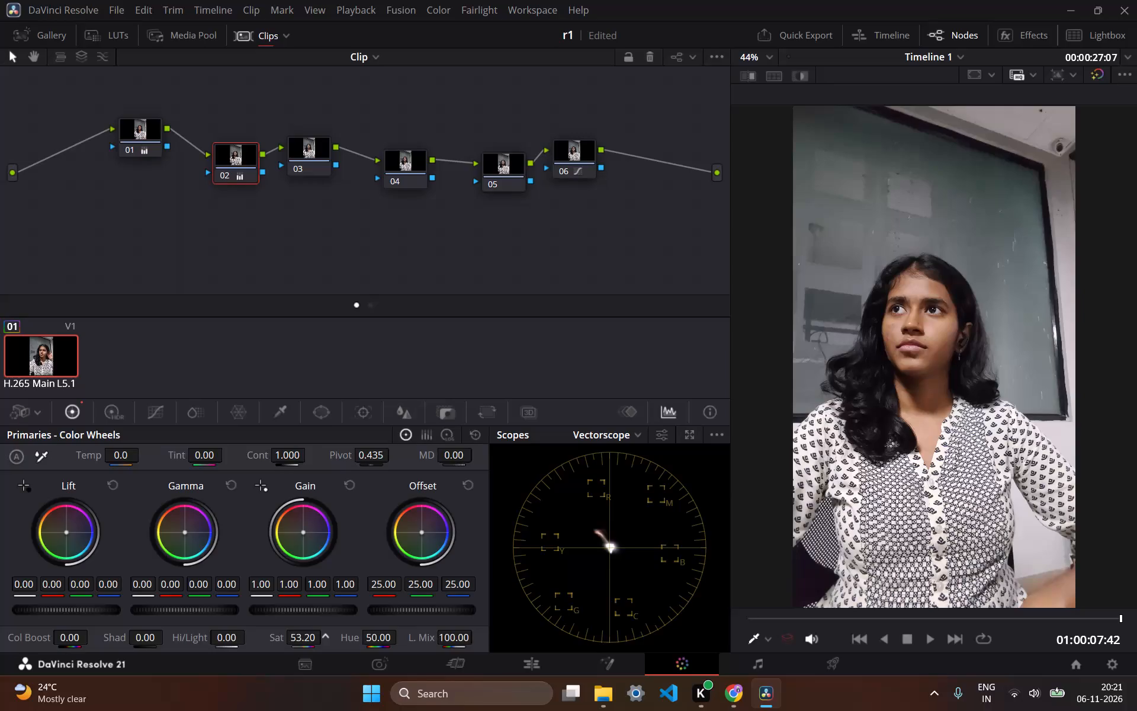
{"action": "left_click_drag", "start_coordinate": [316, 633], "coordinate": [313, 634]}
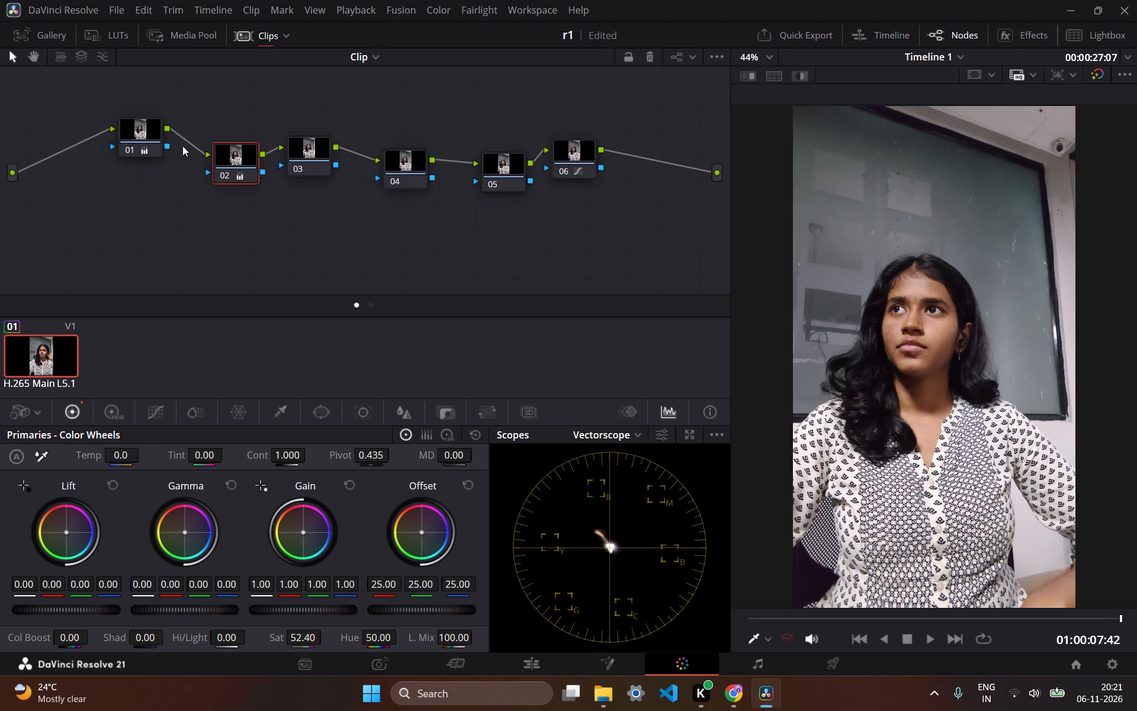
Select node 03 and open the ColorSlice controls for it.
{"action": "left_click", "coordinate": [316, 156]}
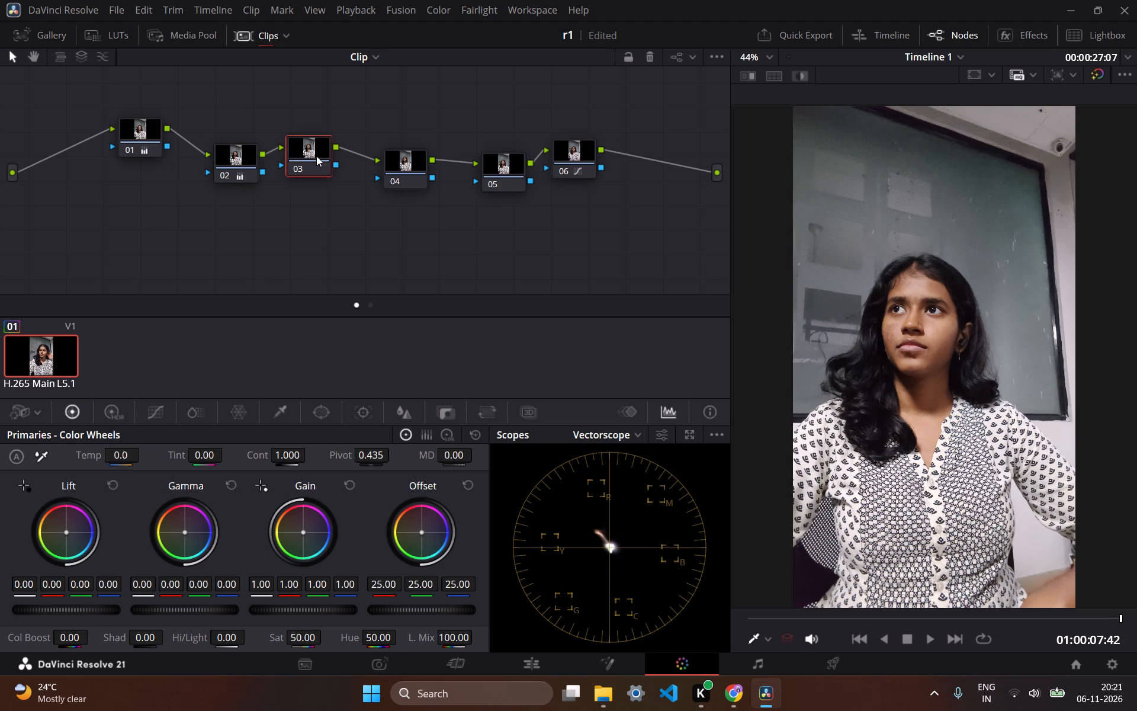
{"action": "left_click", "coordinate": [156, 406]}
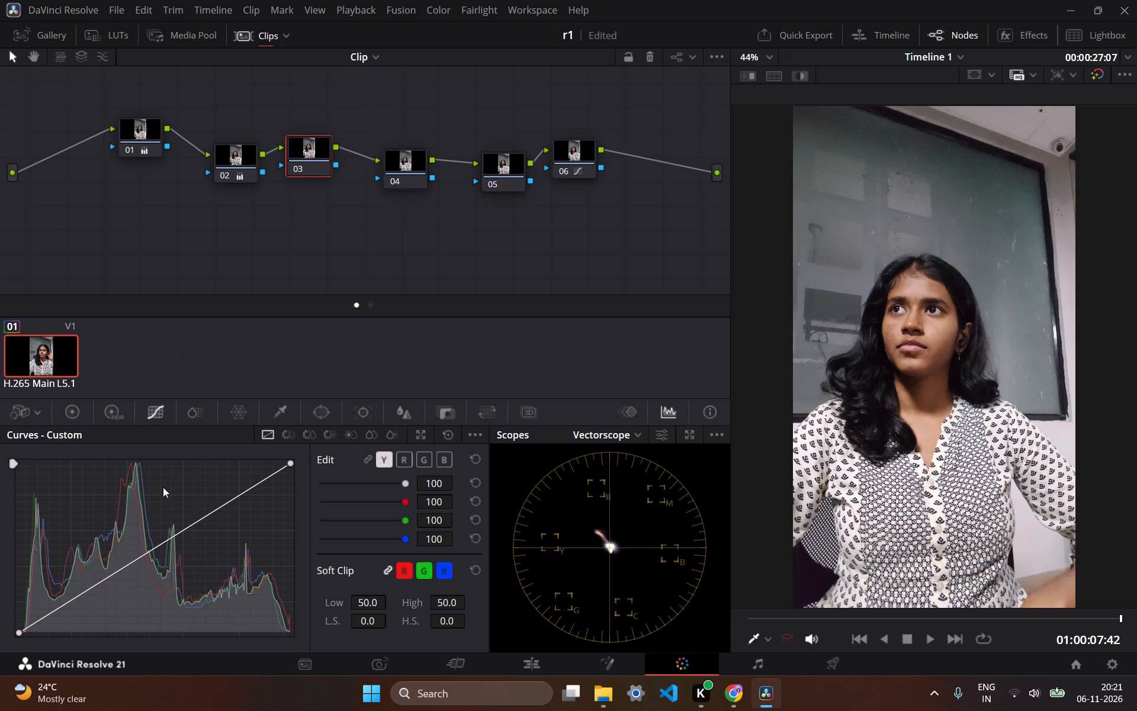
{"action": "left_click", "coordinate": [182, 403]}
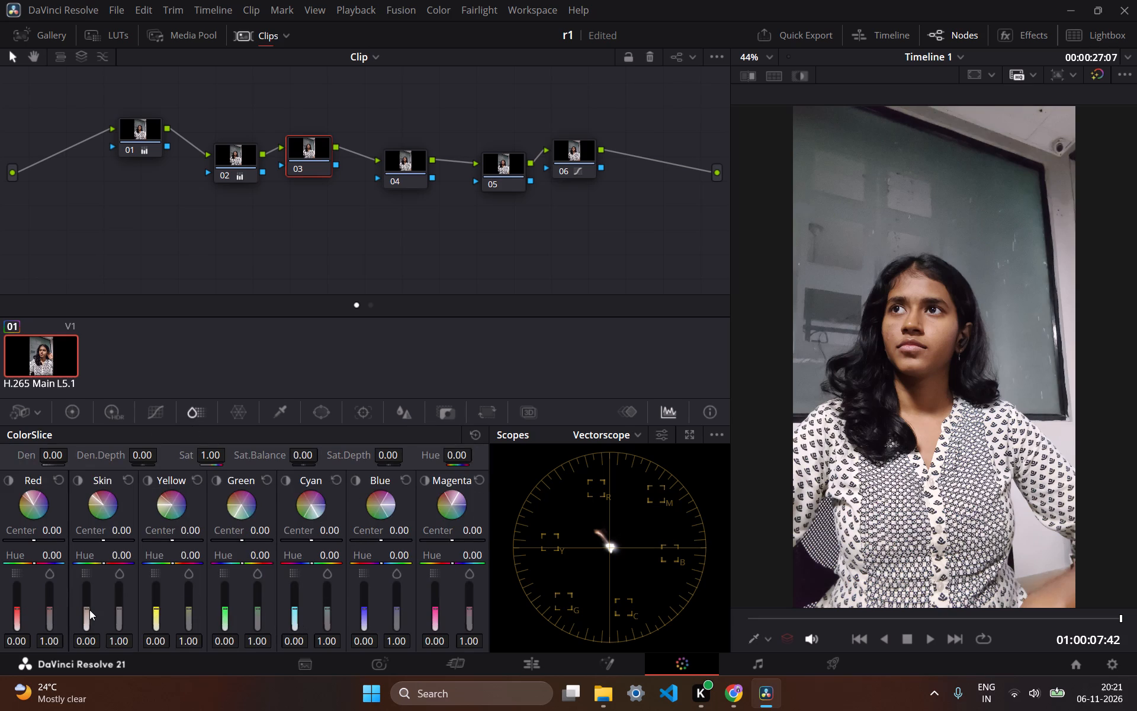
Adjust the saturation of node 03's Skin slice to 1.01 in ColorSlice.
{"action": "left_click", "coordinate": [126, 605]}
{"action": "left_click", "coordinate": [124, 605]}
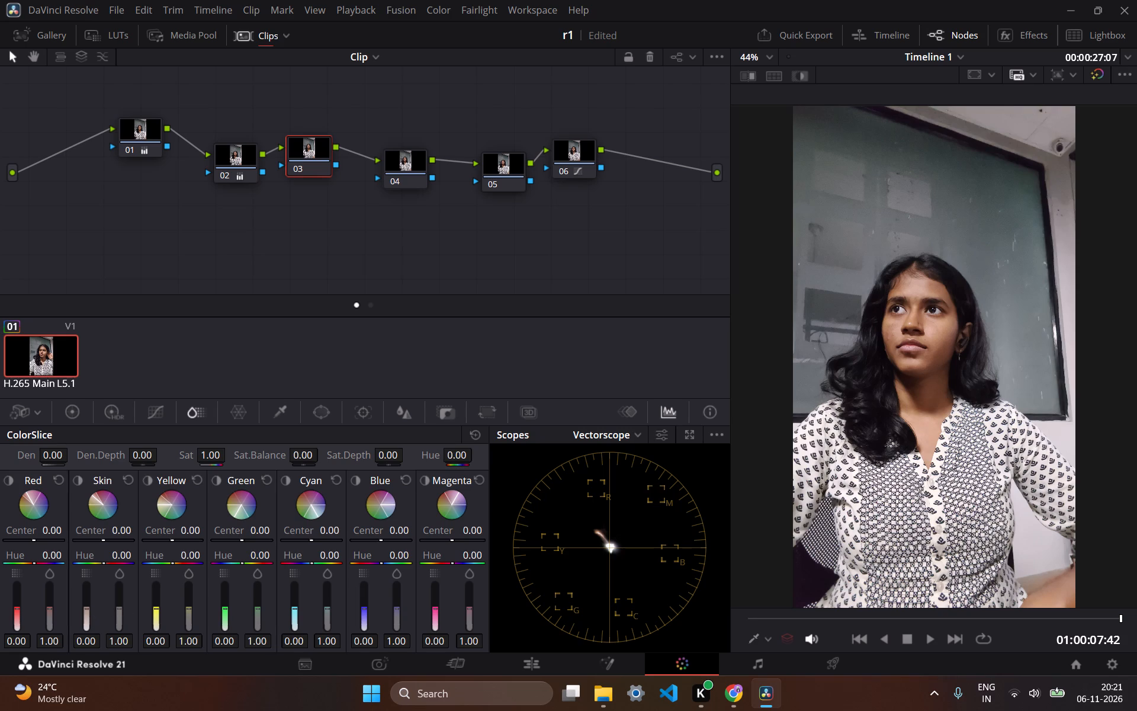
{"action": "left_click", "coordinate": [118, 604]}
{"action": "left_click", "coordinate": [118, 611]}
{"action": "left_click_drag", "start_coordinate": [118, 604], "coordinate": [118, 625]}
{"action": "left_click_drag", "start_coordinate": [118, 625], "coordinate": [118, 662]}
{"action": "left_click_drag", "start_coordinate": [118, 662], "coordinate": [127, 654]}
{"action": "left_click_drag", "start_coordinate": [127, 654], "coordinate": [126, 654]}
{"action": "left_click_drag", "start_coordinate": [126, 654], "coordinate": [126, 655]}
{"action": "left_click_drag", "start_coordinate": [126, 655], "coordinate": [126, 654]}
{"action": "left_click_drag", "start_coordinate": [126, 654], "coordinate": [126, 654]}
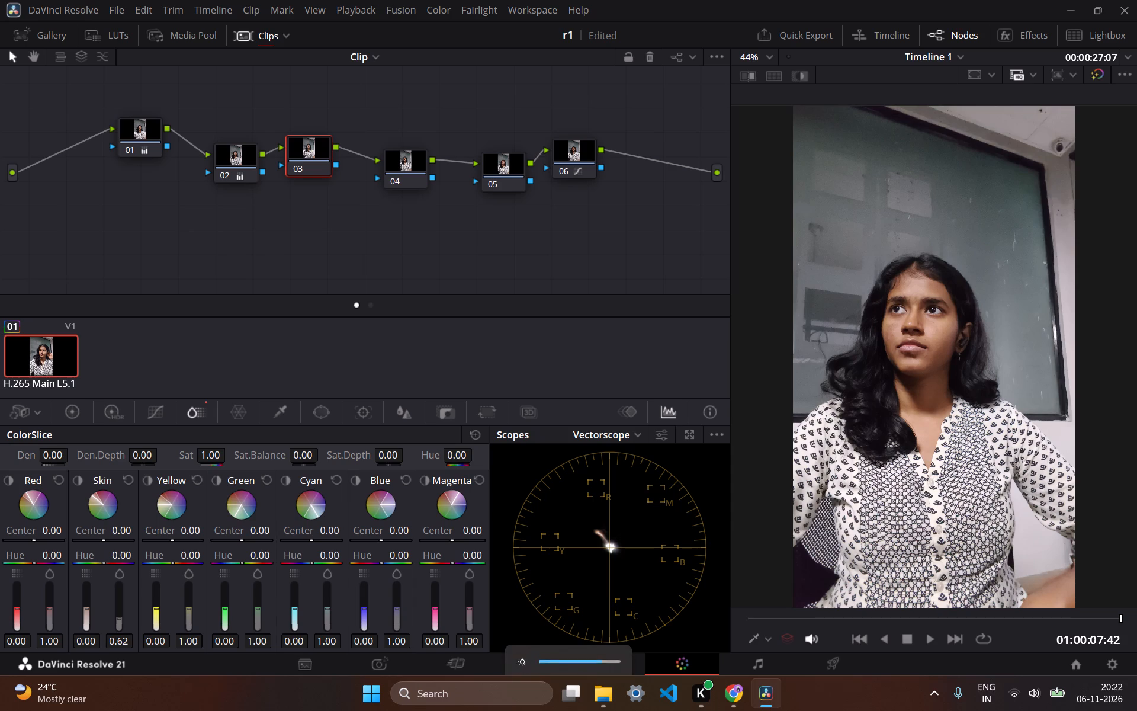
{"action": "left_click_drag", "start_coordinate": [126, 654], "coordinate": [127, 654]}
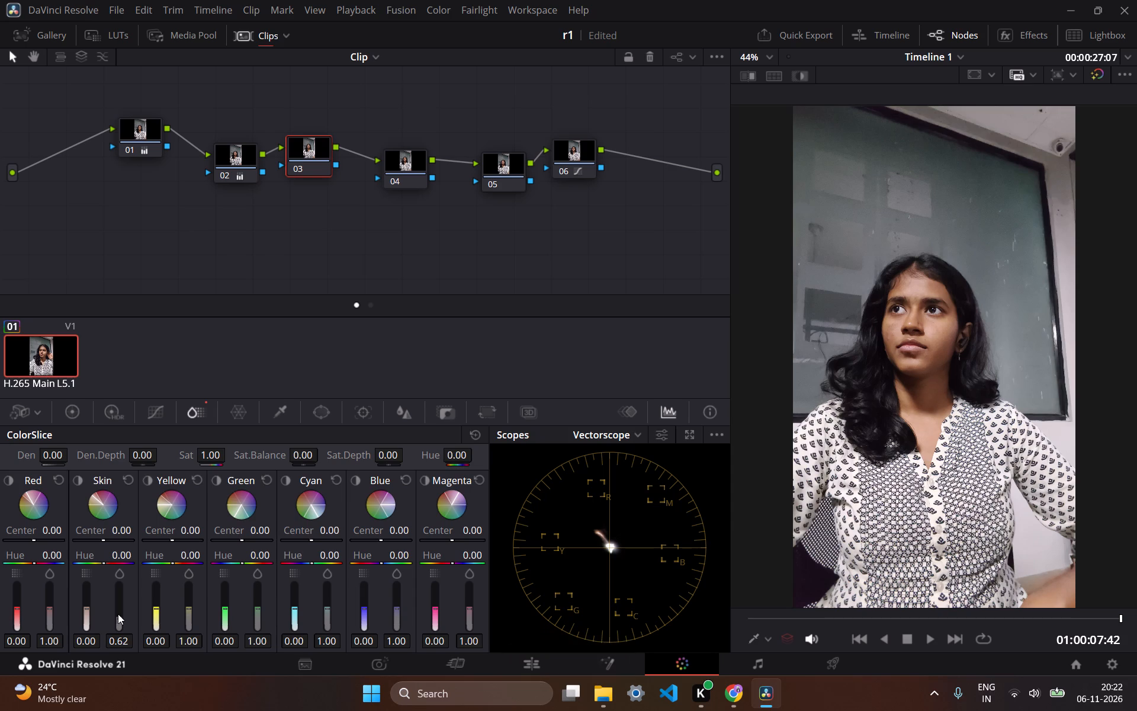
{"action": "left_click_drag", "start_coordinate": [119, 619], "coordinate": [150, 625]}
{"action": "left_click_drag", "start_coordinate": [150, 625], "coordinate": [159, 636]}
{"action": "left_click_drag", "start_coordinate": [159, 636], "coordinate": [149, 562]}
Raise the saturation of node 03's Red slice to 1.14.
{"action": "left_click_drag", "start_coordinate": [52, 608], "coordinate": [62, 585]}
{"action": "left_click_drag", "start_coordinate": [62, 585], "coordinate": [66, 569]}
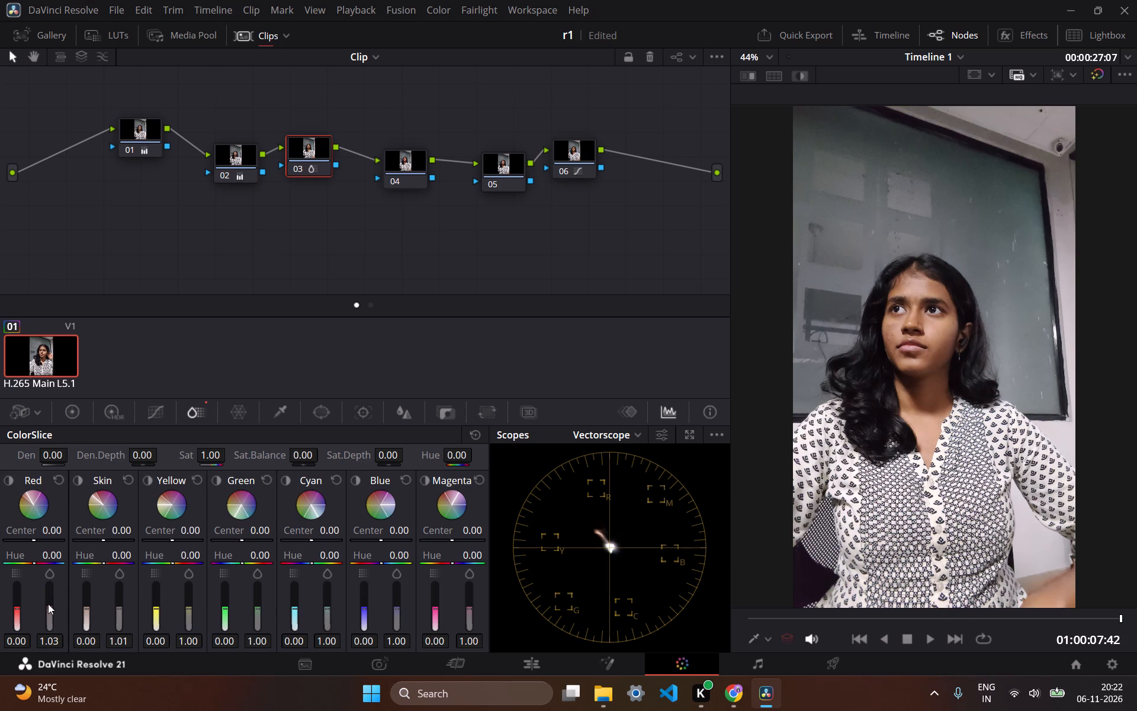
{"action": "double_click", "coordinate": [48, 604]}
{"action": "left_click_drag", "start_coordinate": [49, 608], "coordinate": [50, 559]}
{"action": "left_click_drag", "start_coordinate": [50, 559], "coordinate": [60, 588]}
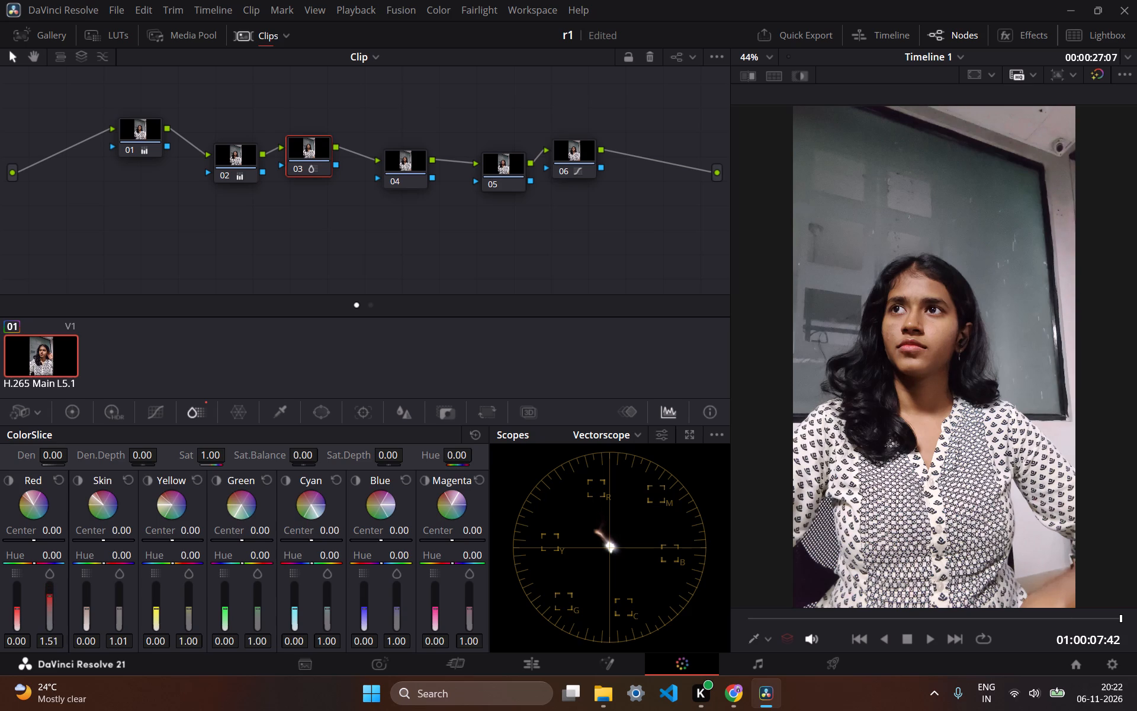
{"action": "left_click_drag", "start_coordinate": [60, 588], "coordinate": [65, 600]}
{"action": "left_click_drag", "start_coordinate": [65, 600], "coordinate": [65, 601]}
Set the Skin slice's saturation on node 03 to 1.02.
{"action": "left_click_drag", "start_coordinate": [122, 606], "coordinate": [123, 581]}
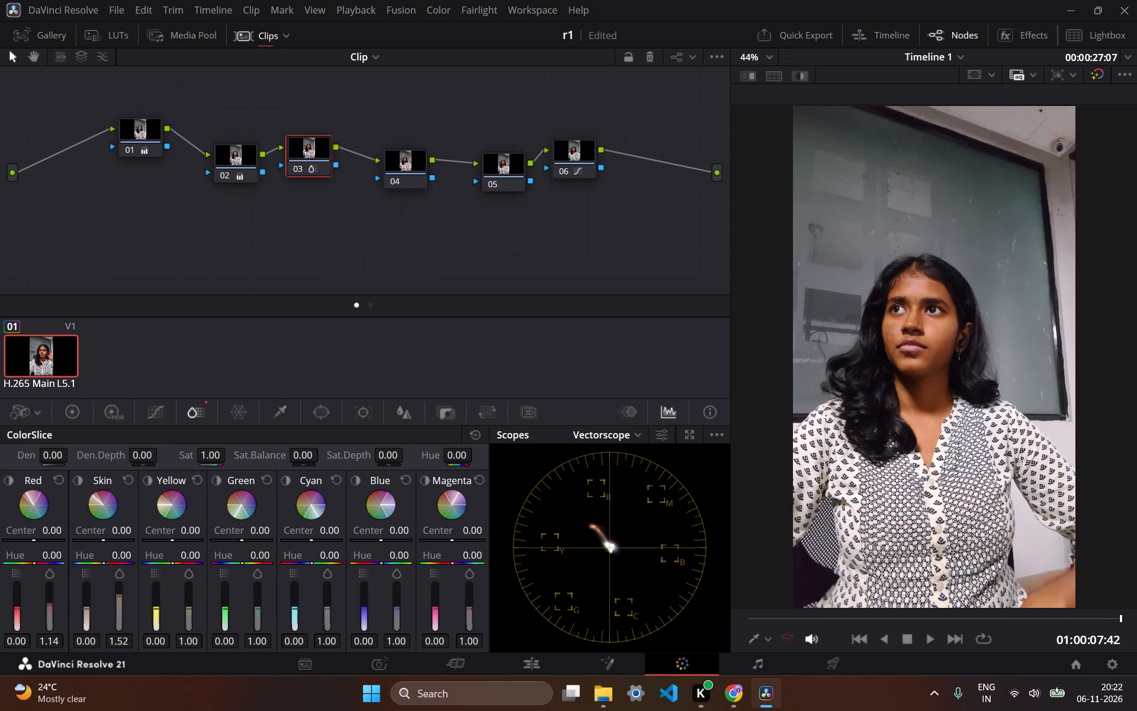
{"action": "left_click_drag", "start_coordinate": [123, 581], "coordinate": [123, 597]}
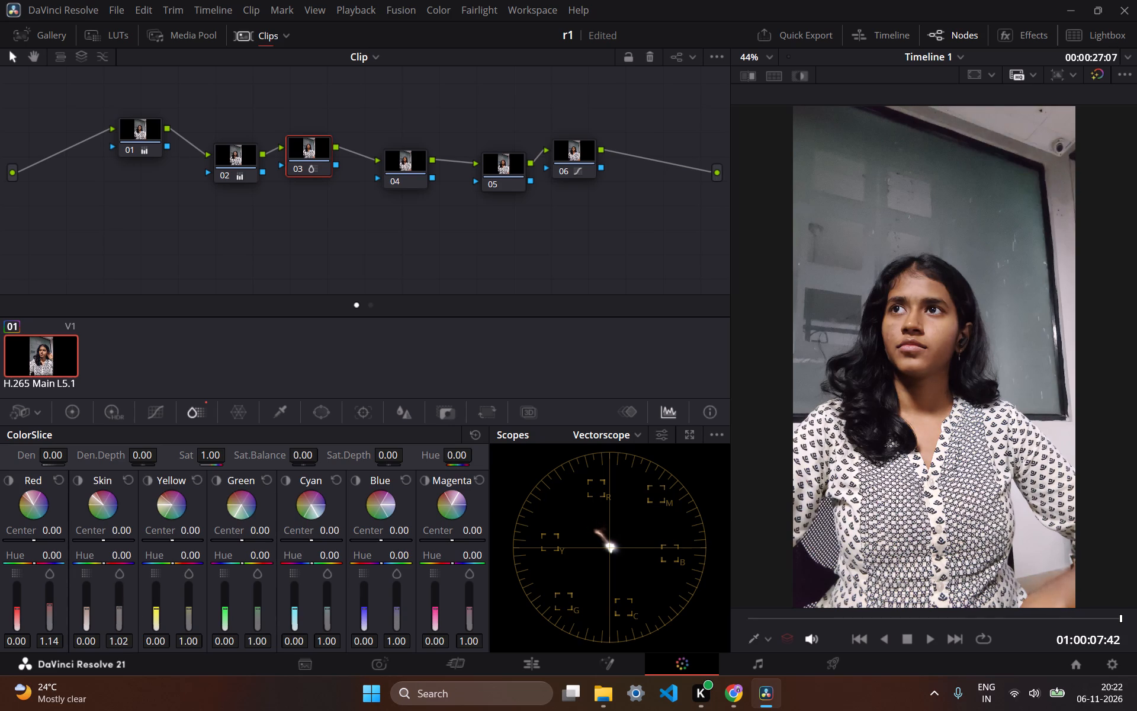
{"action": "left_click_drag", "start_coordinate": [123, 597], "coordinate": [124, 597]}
Lower the density of node 03's Skin slice to -0.04.
{"action": "left_click", "coordinate": [88, 608]}
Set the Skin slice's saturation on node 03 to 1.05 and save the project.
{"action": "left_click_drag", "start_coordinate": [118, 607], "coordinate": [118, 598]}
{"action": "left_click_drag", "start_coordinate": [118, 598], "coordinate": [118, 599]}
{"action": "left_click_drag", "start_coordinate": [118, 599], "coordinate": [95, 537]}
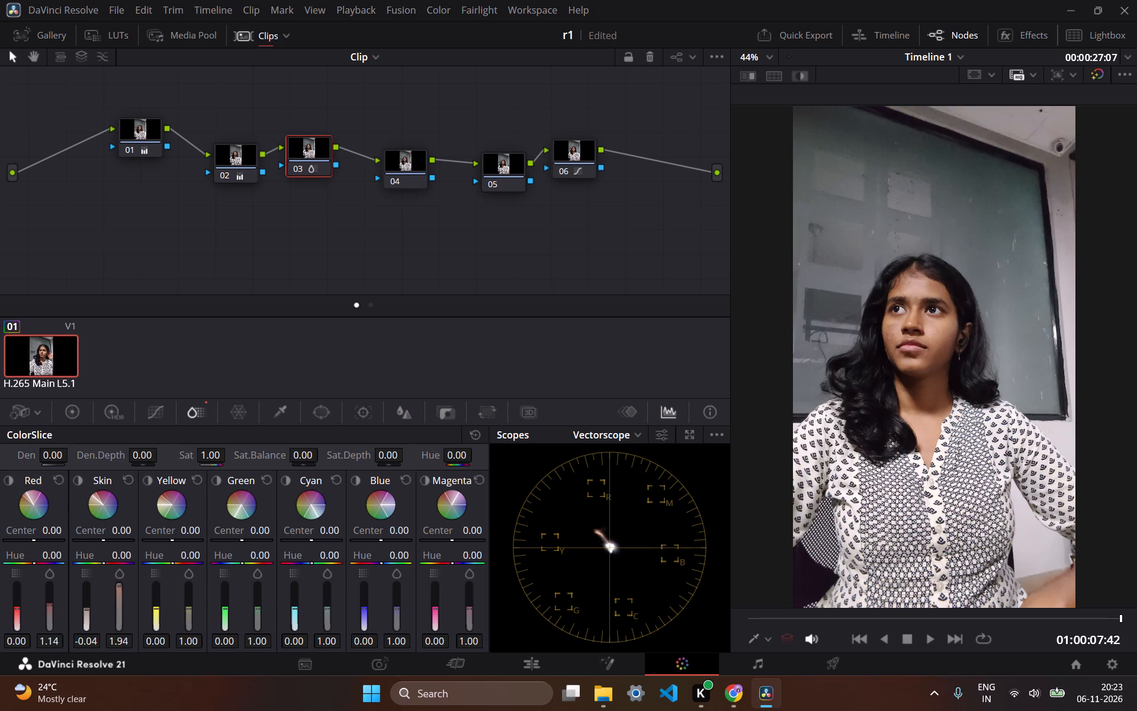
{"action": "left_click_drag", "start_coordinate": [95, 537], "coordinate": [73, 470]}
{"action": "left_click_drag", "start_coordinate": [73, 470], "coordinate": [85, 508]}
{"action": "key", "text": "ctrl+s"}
Lower the Skin slice's saturation on node 03 to 0.92 and save the project.
{"action": "left_click_drag", "start_coordinate": [118, 603], "coordinate": [118, 595]}
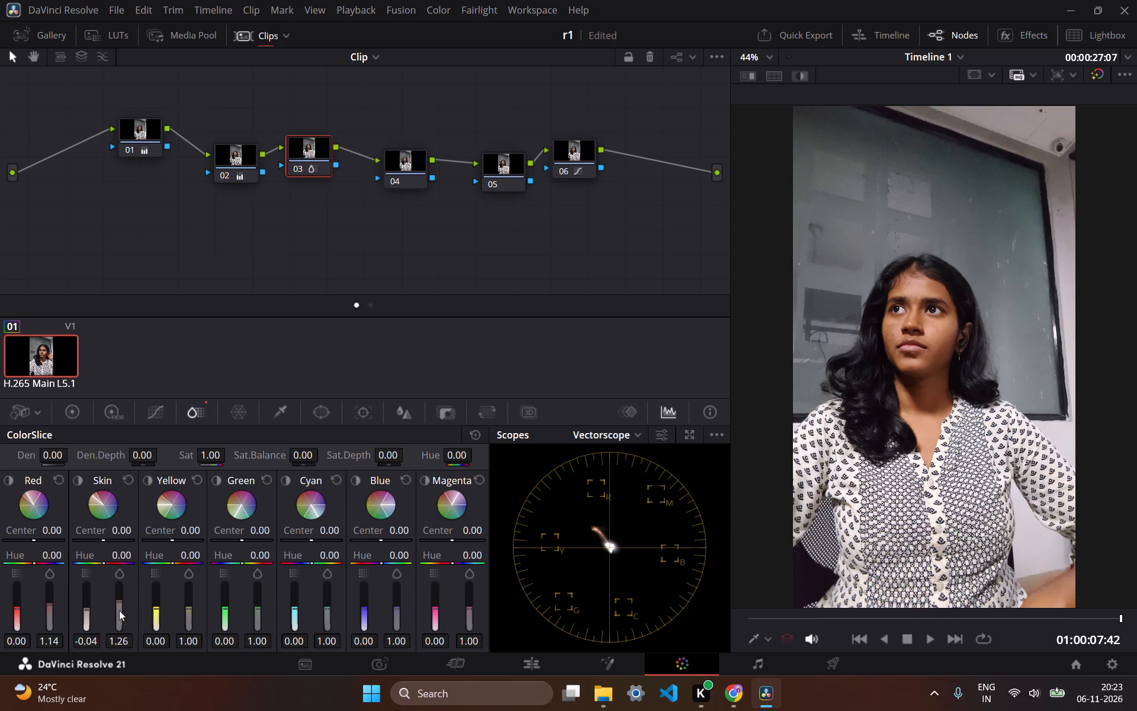
{"action": "left_click_drag", "start_coordinate": [120, 601], "coordinate": [126, 614]}
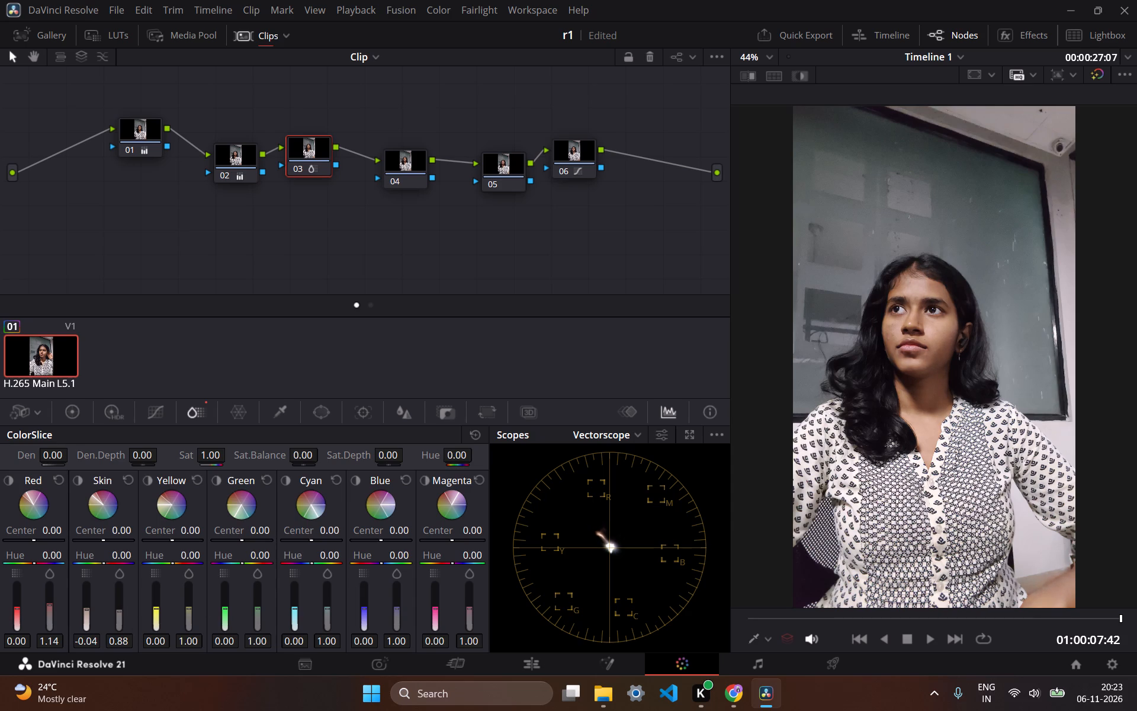
{"action": "left_click_drag", "start_coordinate": [126, 614], "coordinate": [126, 614]}
{"action": "left_click_drag", "start_coordinate": [126, 614], "coordinate": [126, 613]}
{"action": "key", "text": "ctrl+s"}
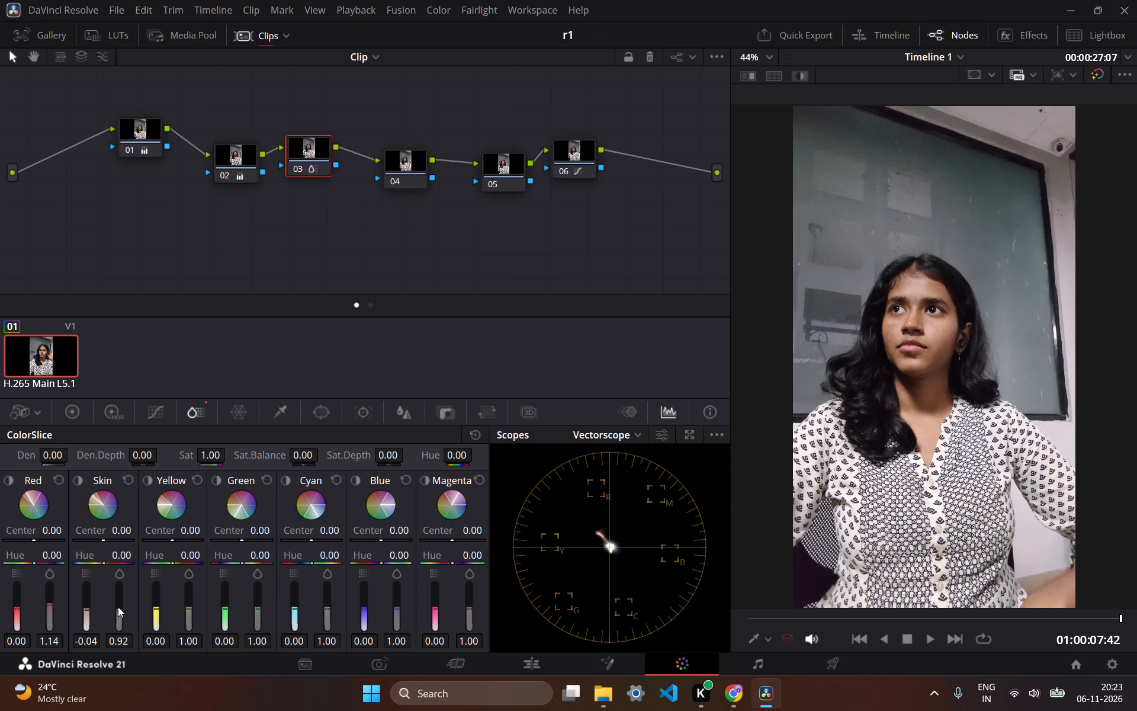
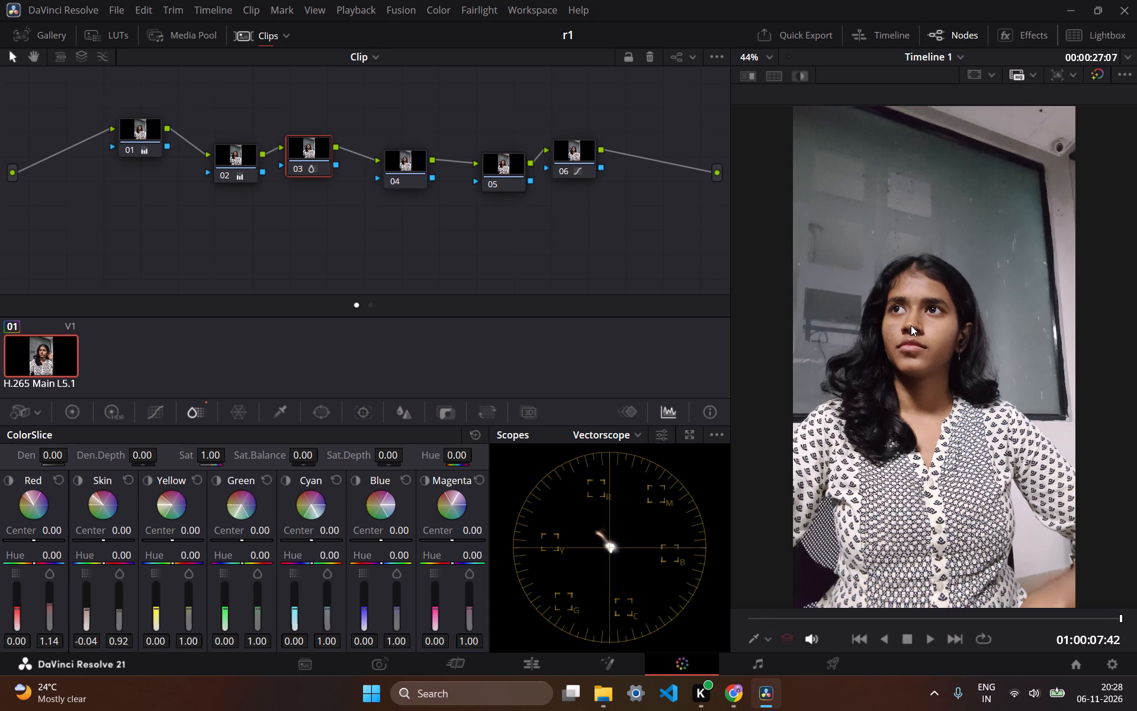
Play back the opening of the graded clip to review the skin tones.
{"action": "key", "text": "space"}
{"action": "key", "text": "space"}
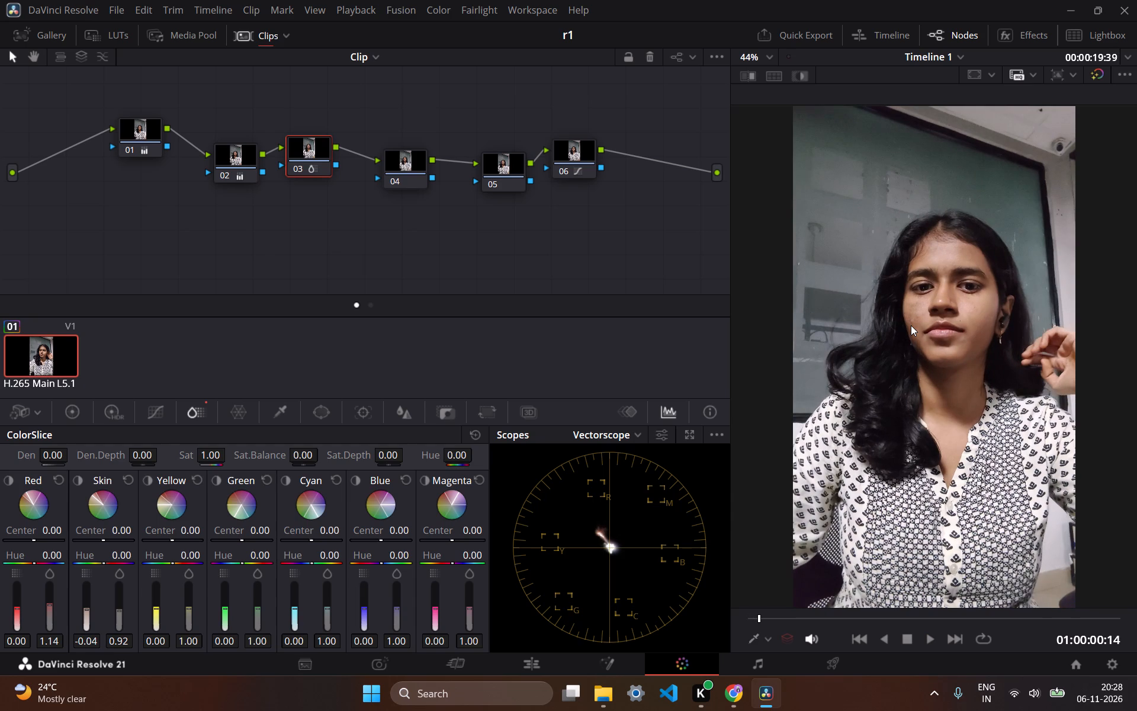